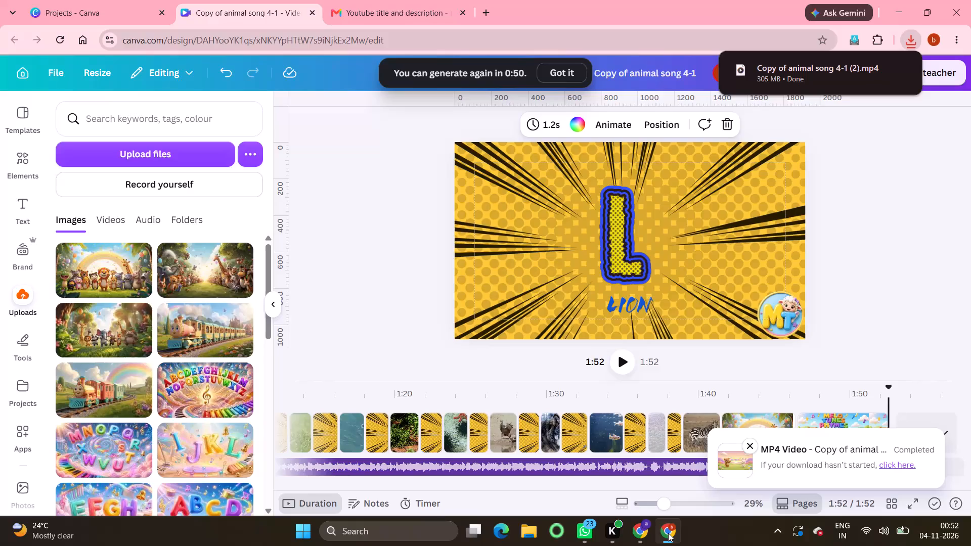
# Switch to the Melotunes Chrome profile and open the YouTube home page through a Google search for YouTube.
pyautogui.click(932, 40)
pyautogui.click(793, 328)
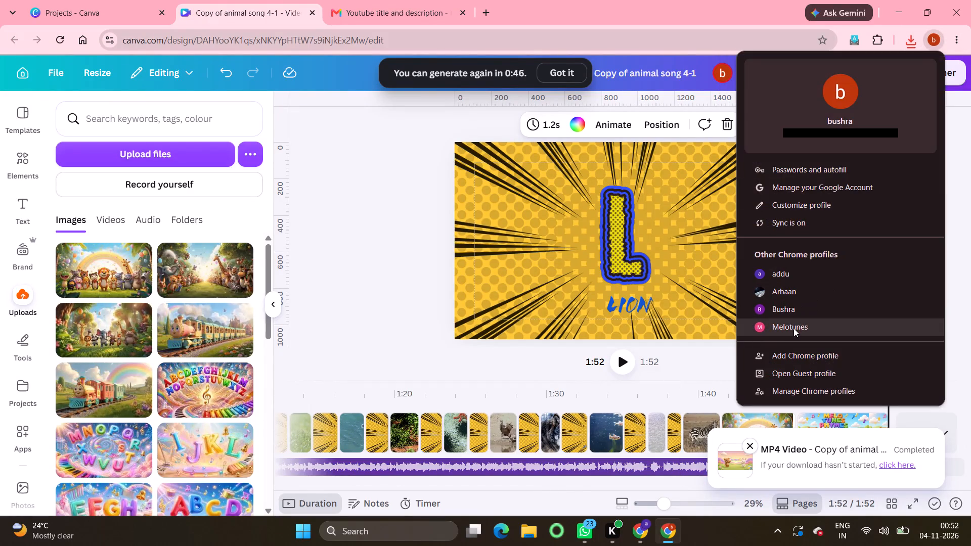
pyautogui.click(459, 231)
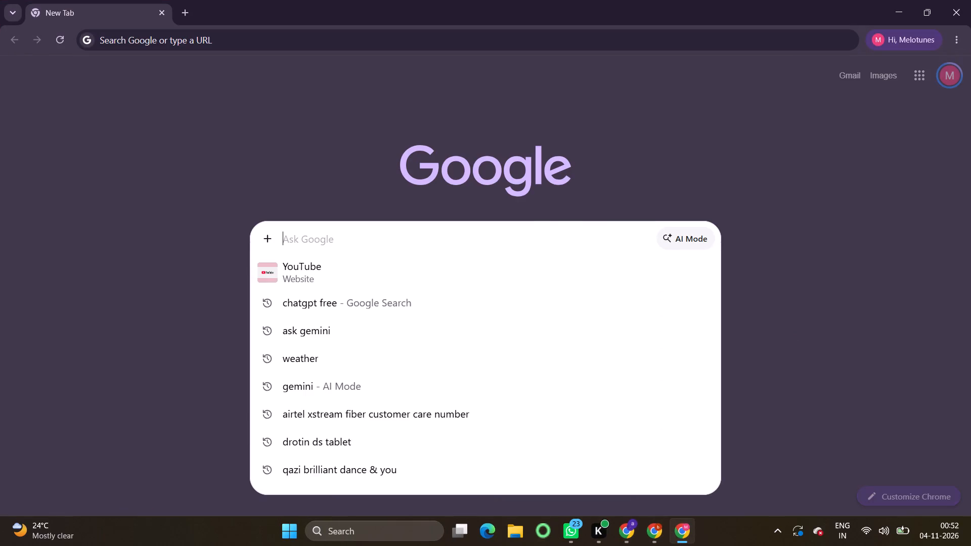
pyautogui.click(304, 263)
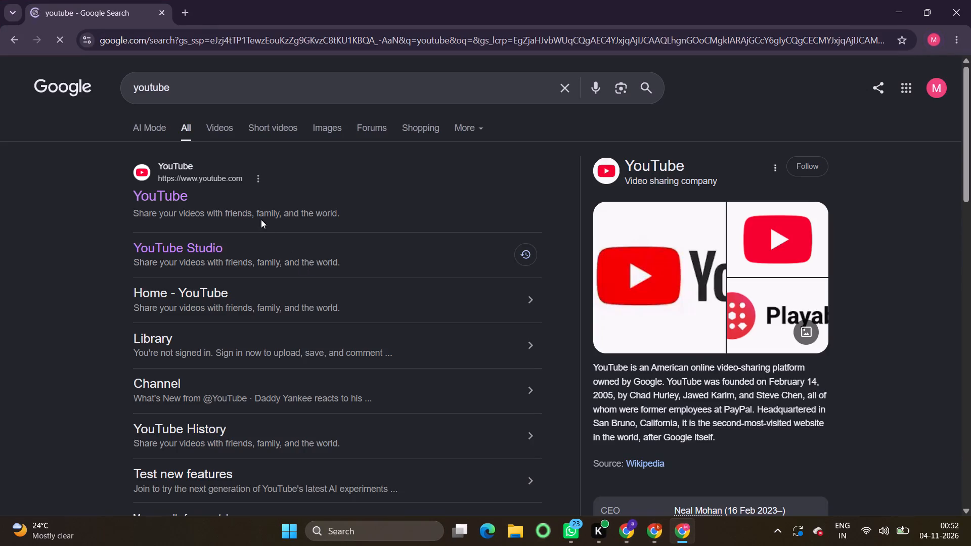
pyautogui.click(156, 196)
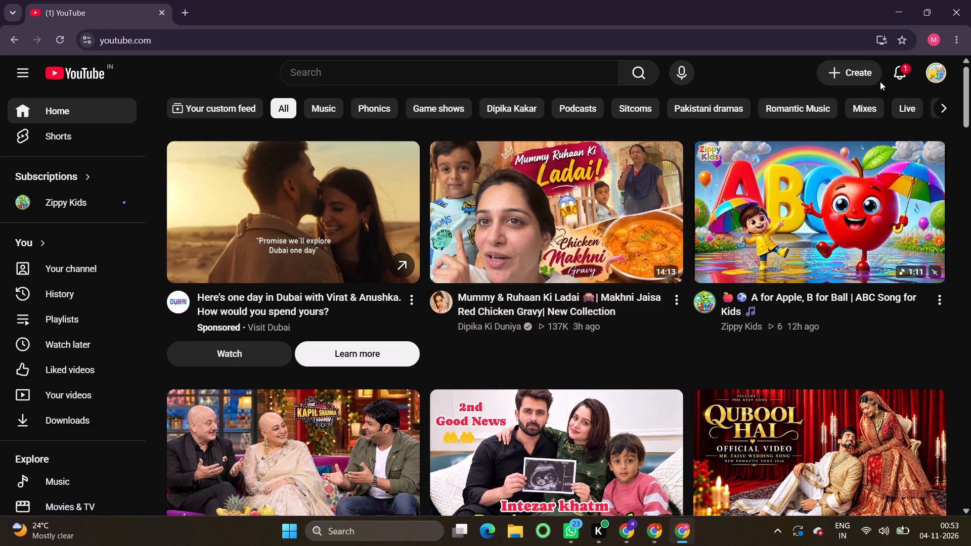
# Start a new video upload to the channel in YouTube Studio.
pyautogui.click(864, 75)
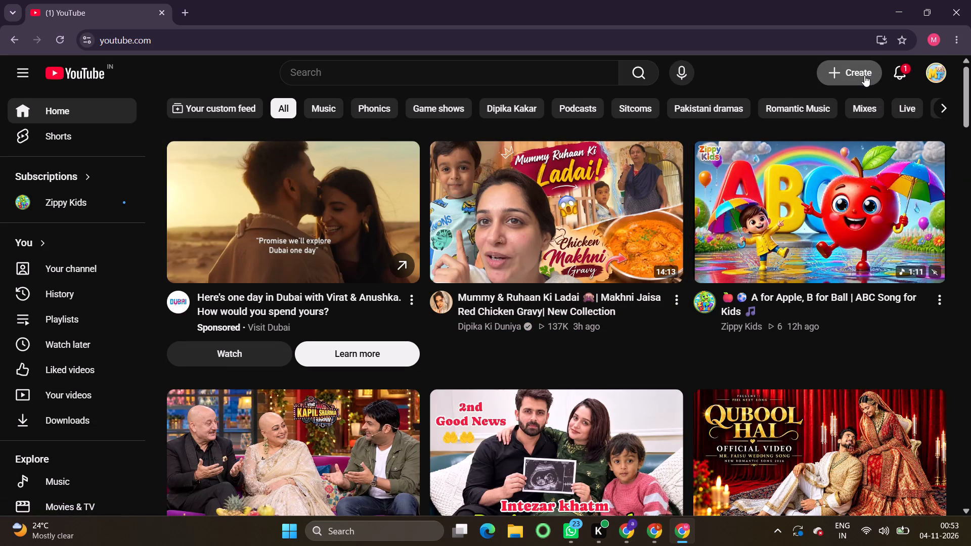
pyautogui.click(869, 107)
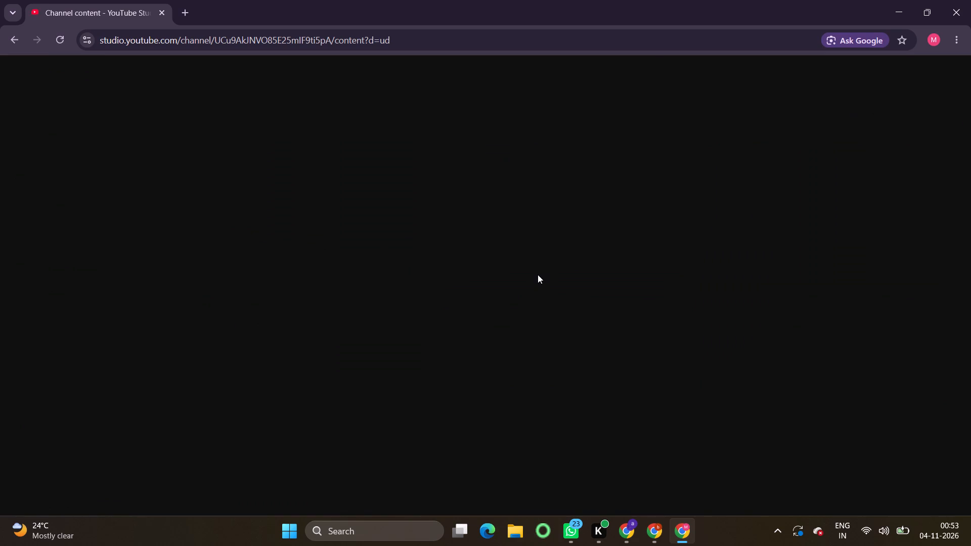
# Select the video file "Copy of animal song 4-1 (2)" from the Downloads folder for upload.
pyautogui.click(481, 354)
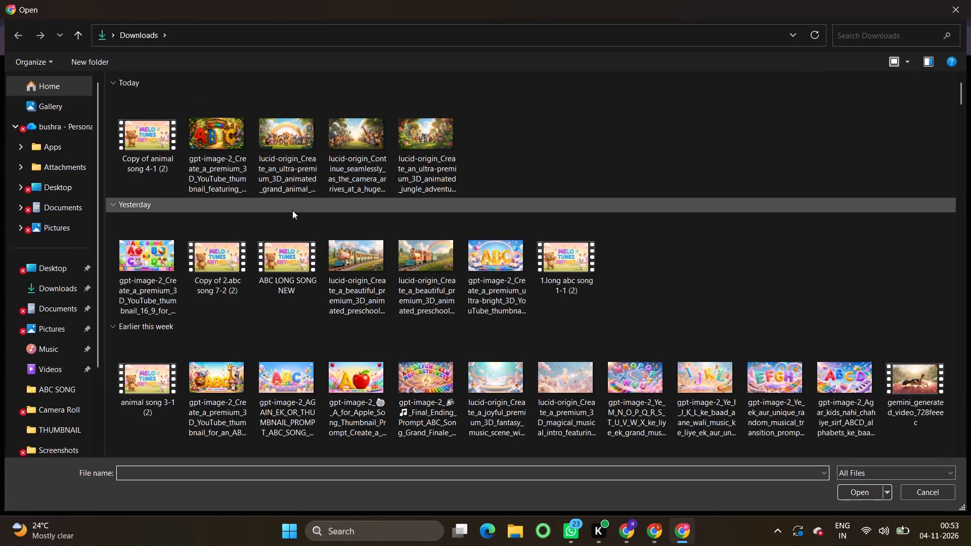
pyautogui.doubleClick(160, 141)
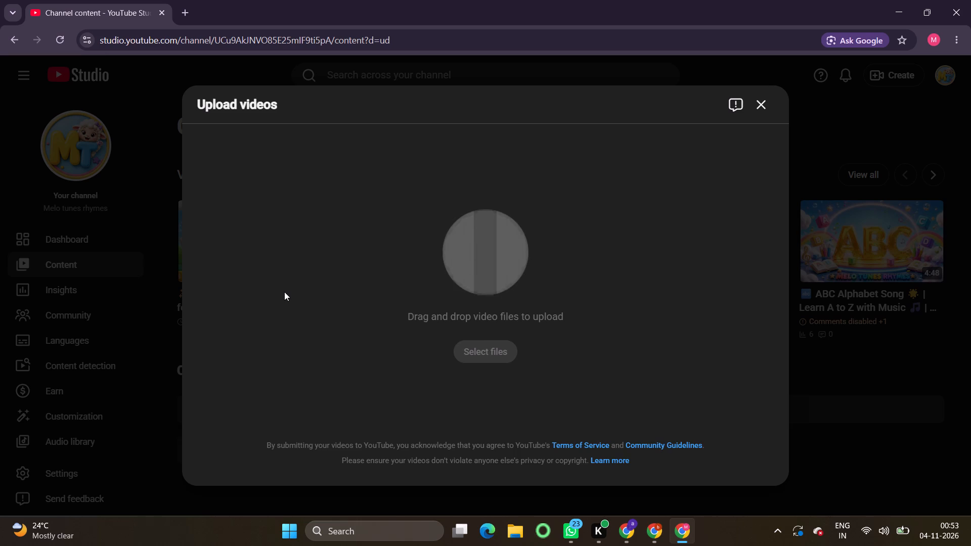
# Replace the video title with the copied text "🌟 ABC Animal Adventure | 🦁 Fun A–Z Animal Song for Kids | 🎶 MELO TUNES RHYMES".
pyautogui.moveTo(357, 242); pyautogui.dragTo(269, 241)
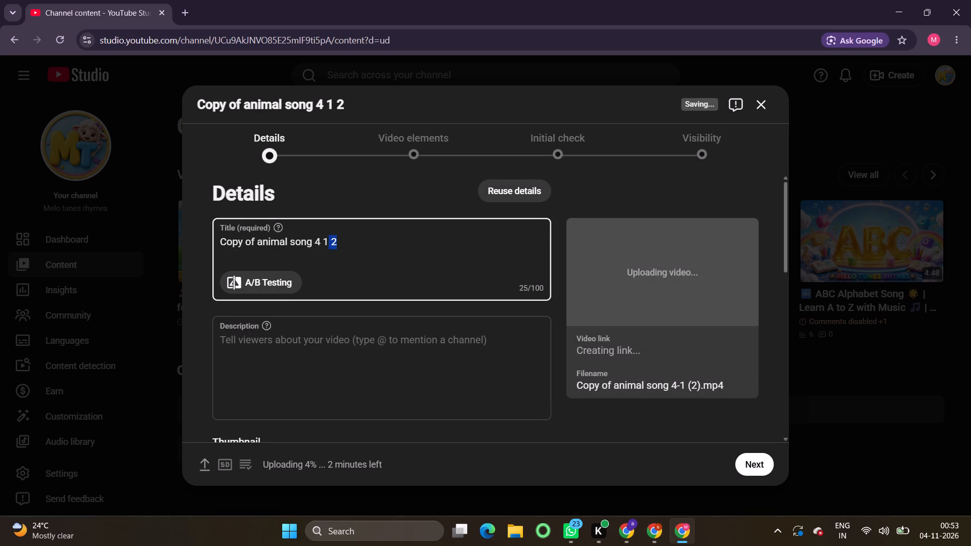
pyautogui.moveTo(269, 241); pyautogui.dragTo(158, 257)
pyautogui.press('BackSpace')
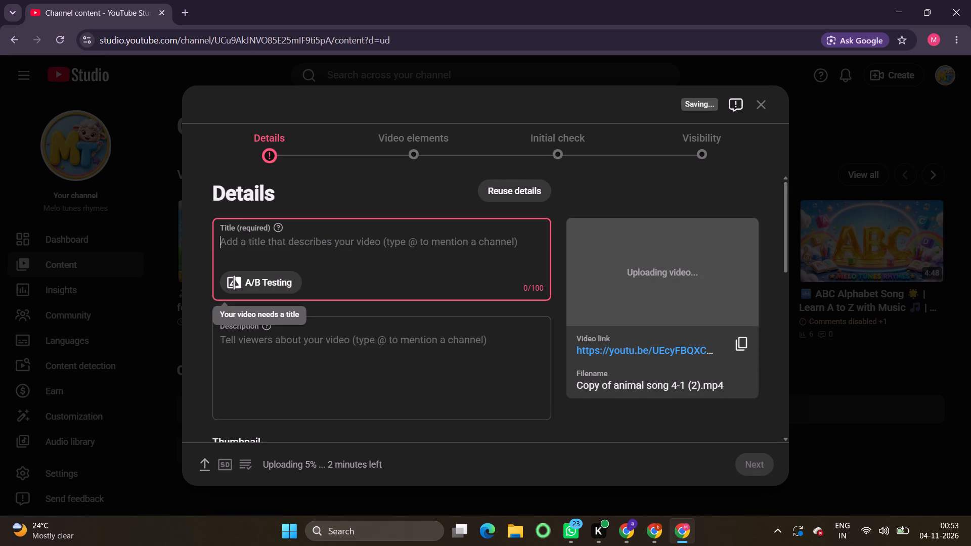
pyautogui.hotkey('ctrl', 'v')
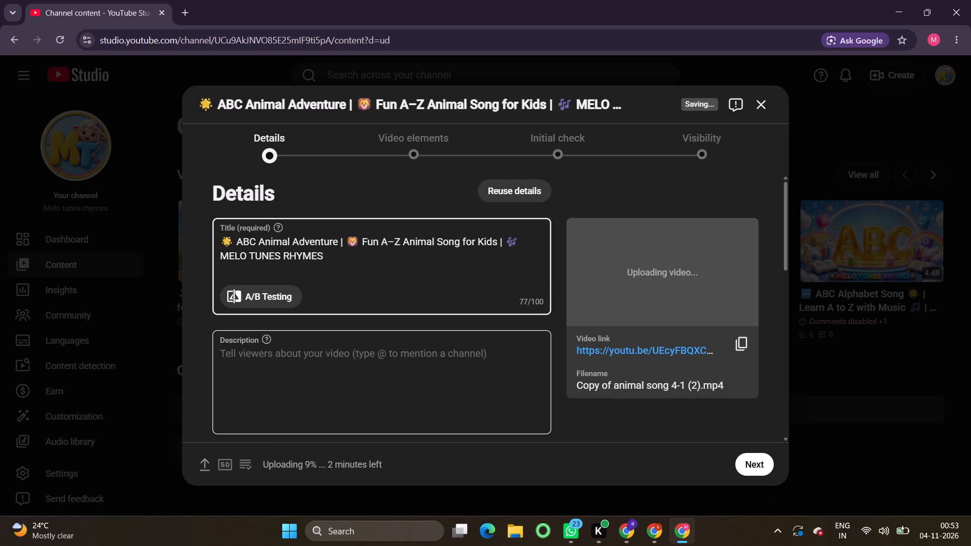
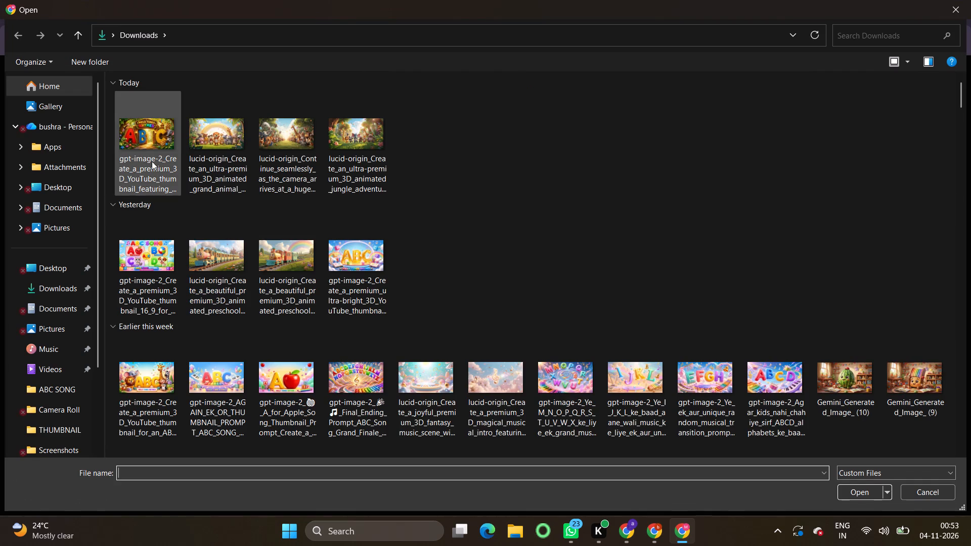
# Set today's gpt-image-2 ABC jungle image from the Downloads folder as the video's thumbnail.
pyautogui.doubleClick(147, 141)
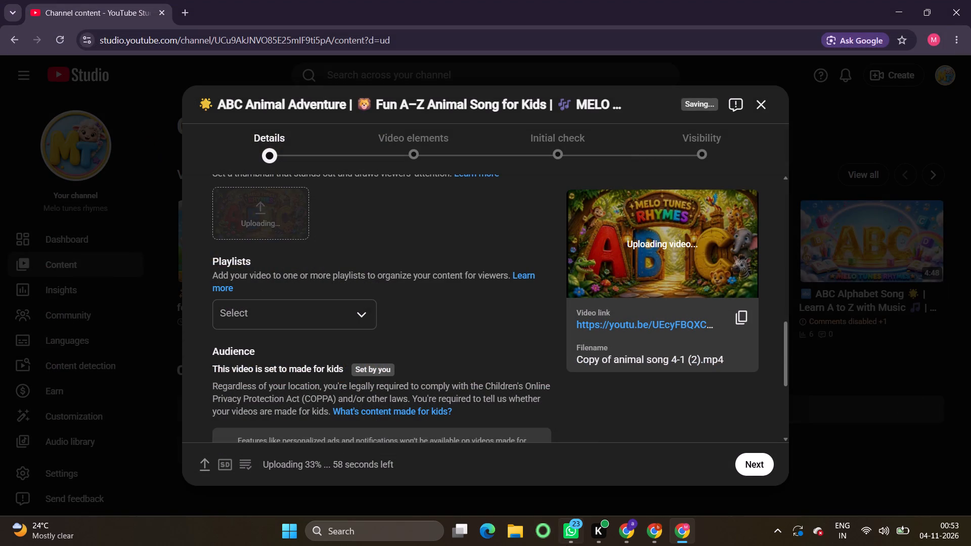
# Proceed to the visibility settings without adding video elements and schedule the video as public for Nov 5, 2026 at 7:30 AM.
pyautogui.click(758, 462)
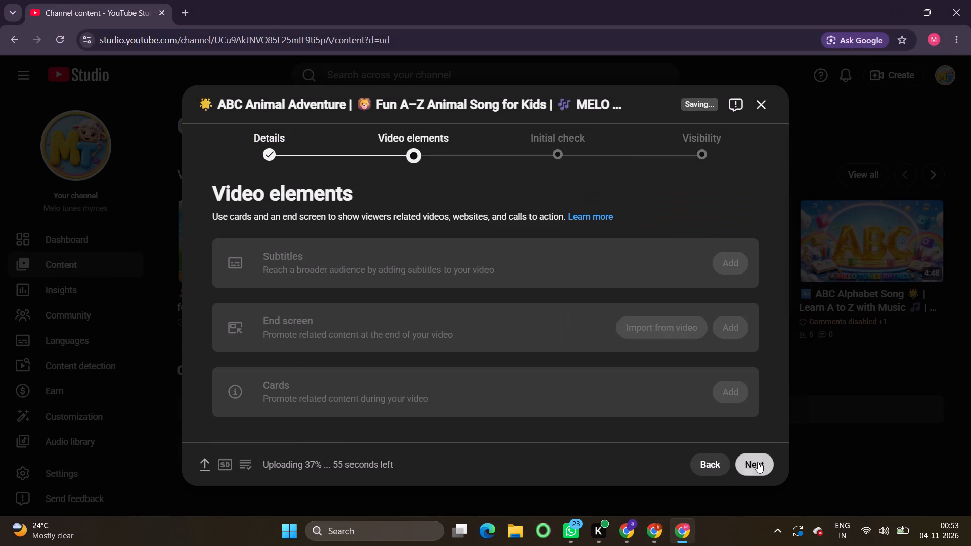
pyautogui.click(758, 462)
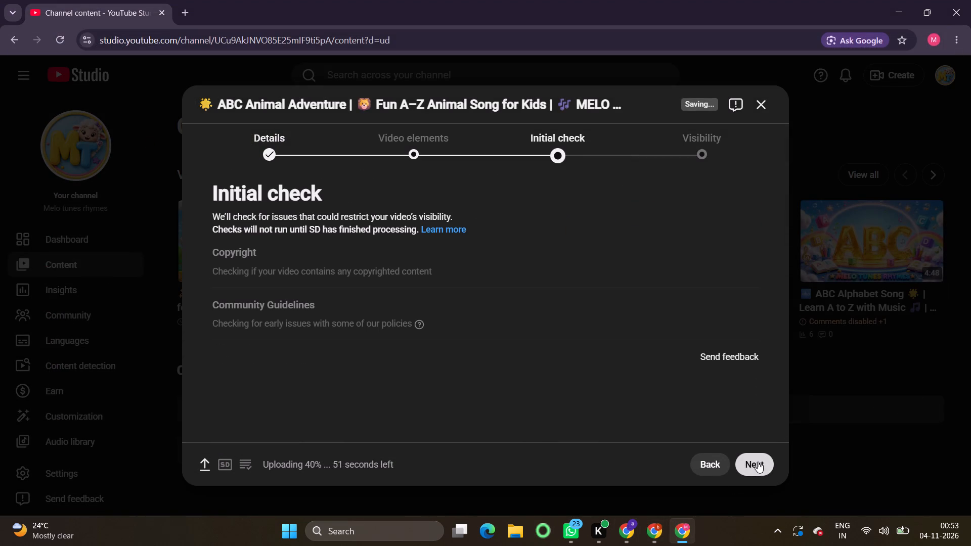
pyautogui.click(758, 462)
pyautogui.scroll(-2, 462, 429)
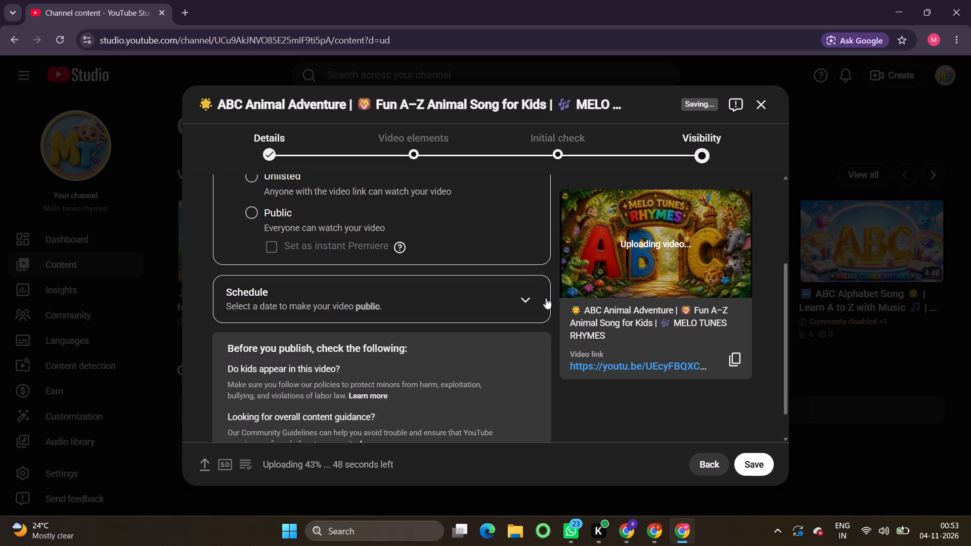
pyautogui.click(521, 302)
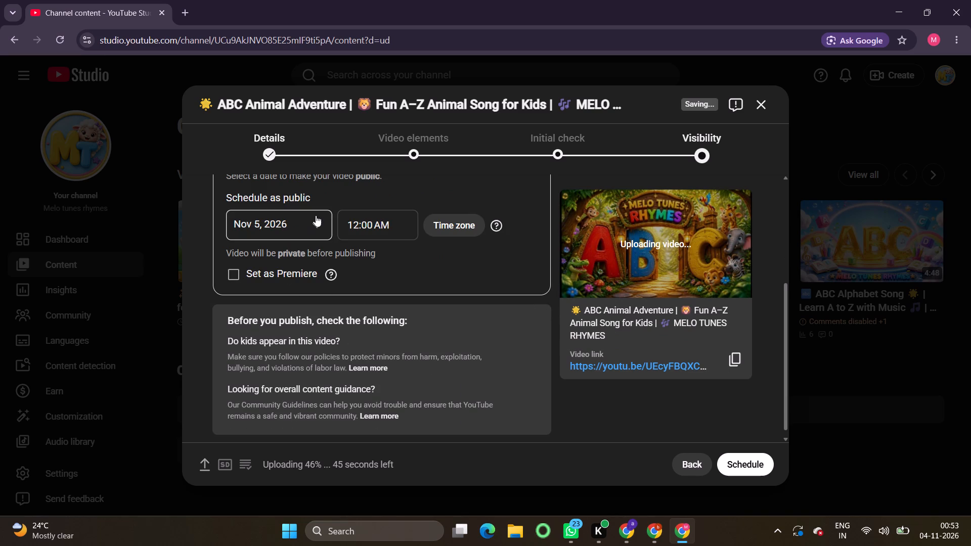
pyautogui.click(372, 232)
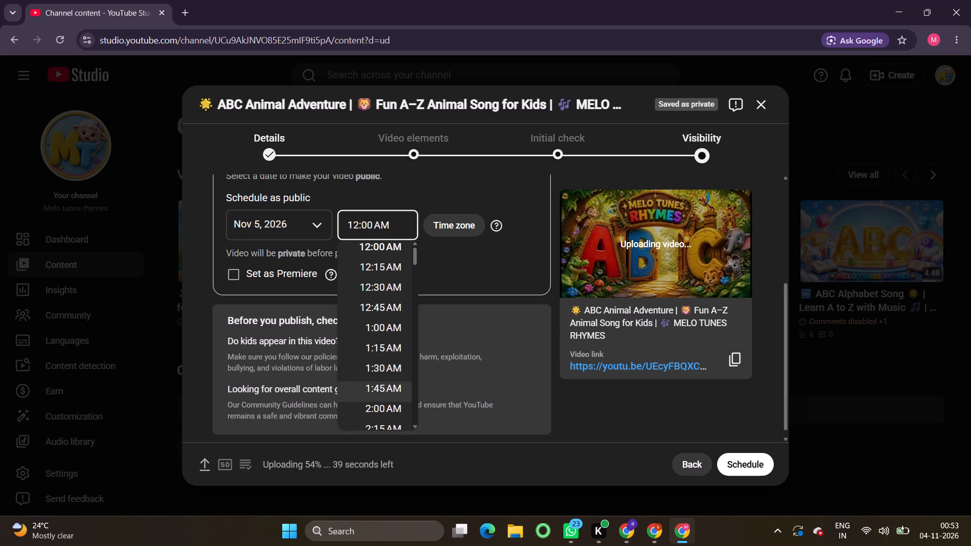
pyautogui.scroll(-2, 383, 385)
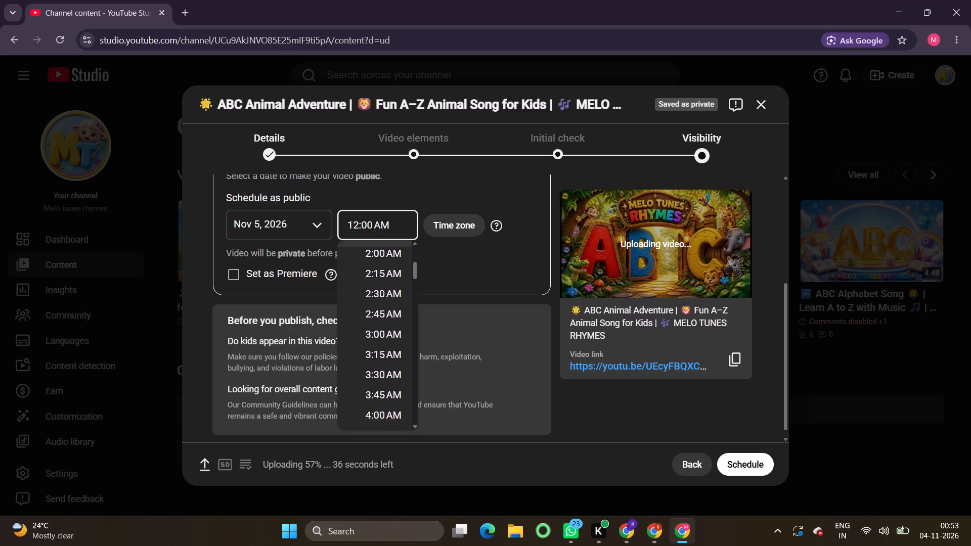
pyautogui.scroll(-7, 383, 385)
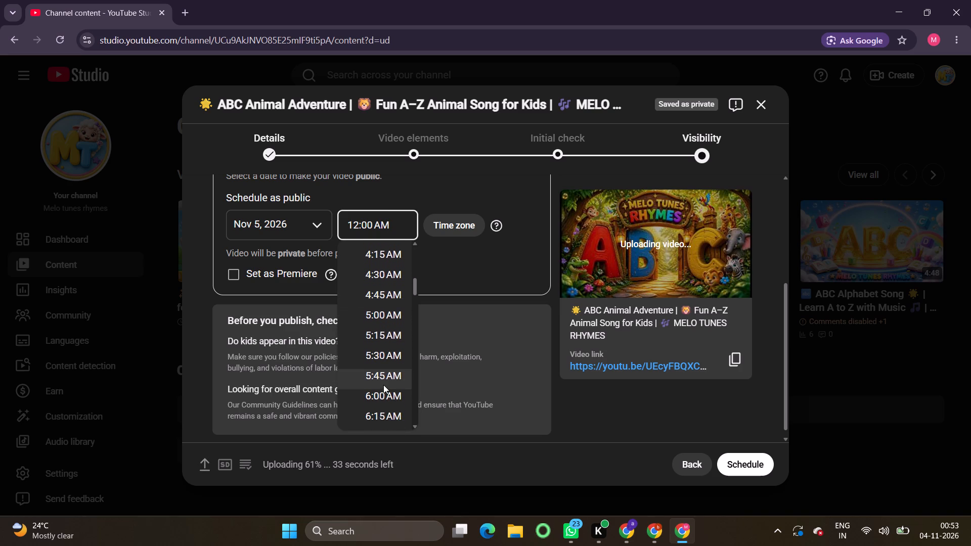
pyautogui.scroll(-3, 383, 385)
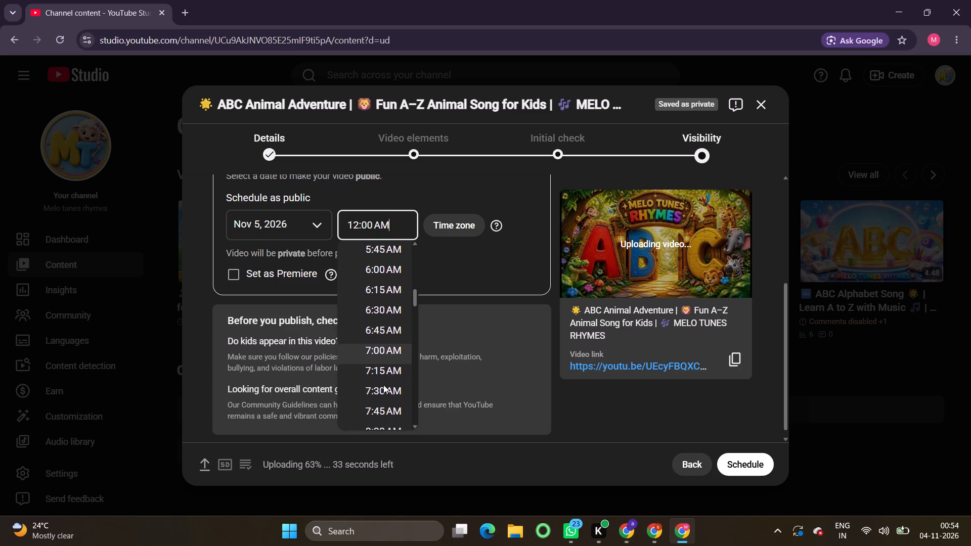
pyautogui.scroll(-1, 383, 385)
pyautogui.click(383, 385)
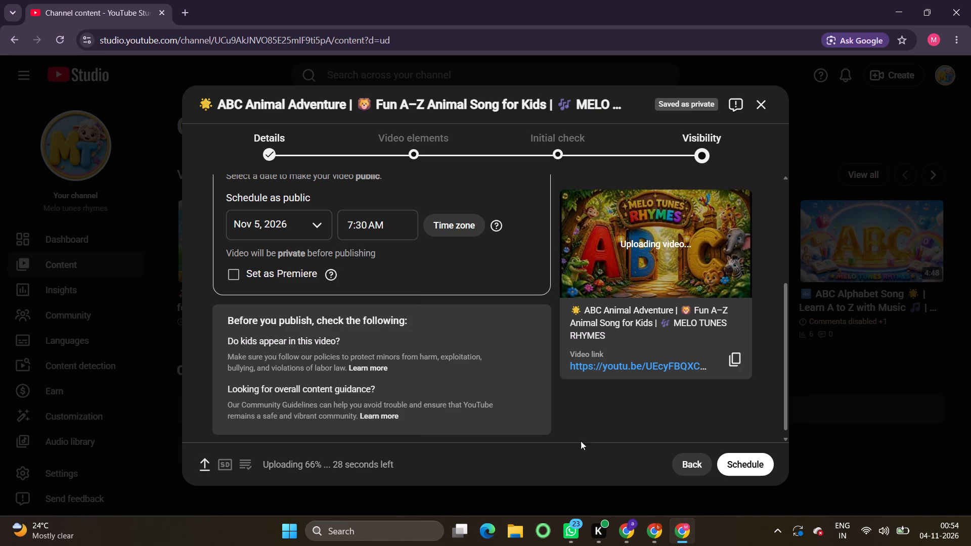
pyautogui.click(752, 462)
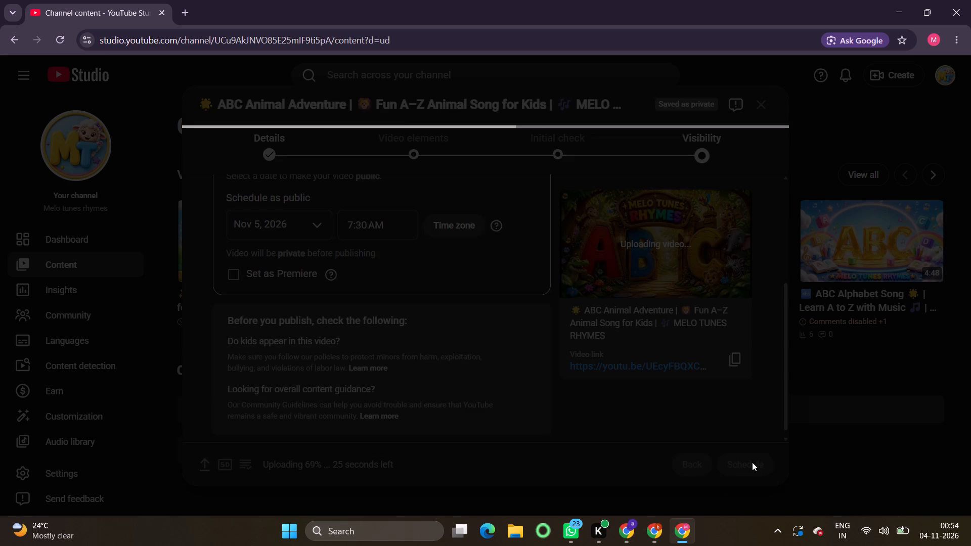
pyautogui.click(594, 349)
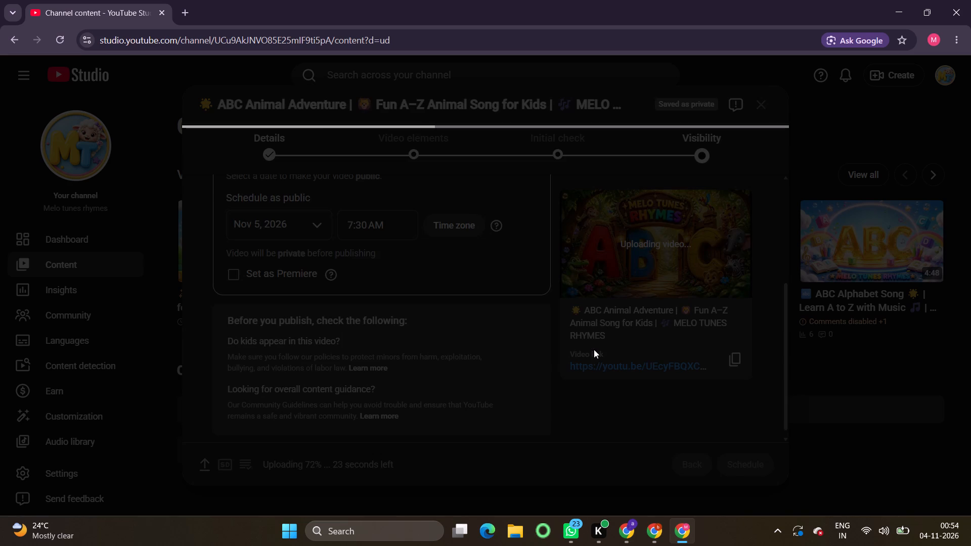
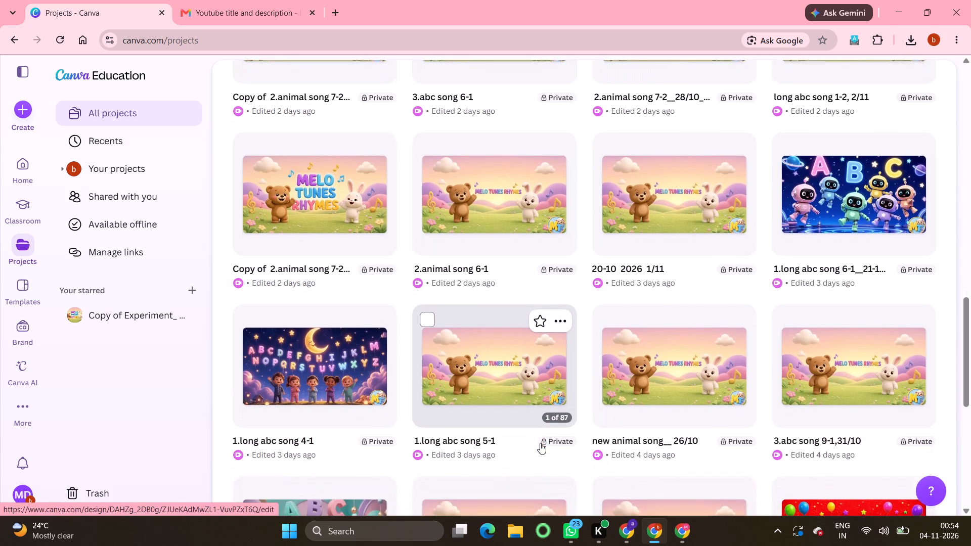
# Open the "1.long abc song 4-1" video design from the list of all projects for editing.
pyautogui.scroll(-1, 540, 443)
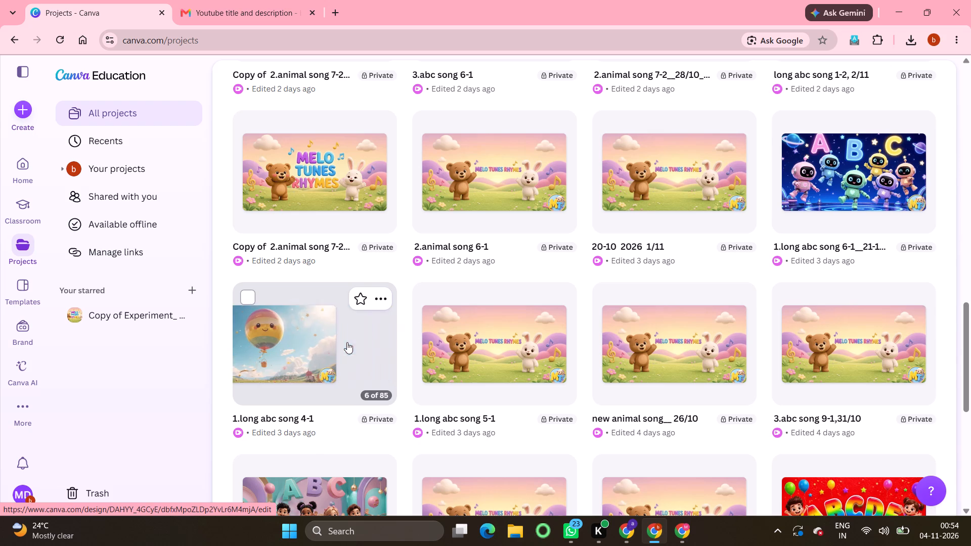
pyautogui.click(347, 342)
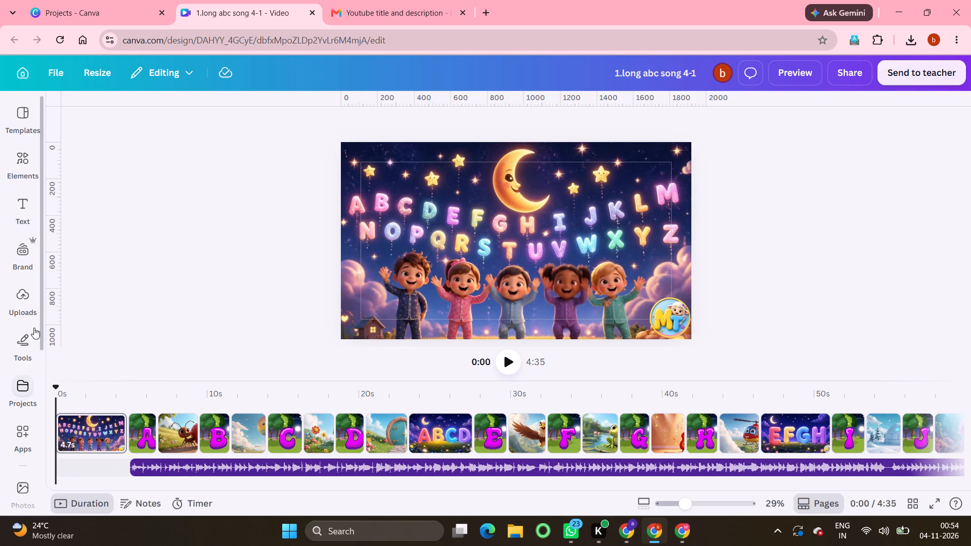
# Insert a blank 5.0s page after the opening alphabet scene and move it to the start of the timeline.
pyautogui.click(25, 389)
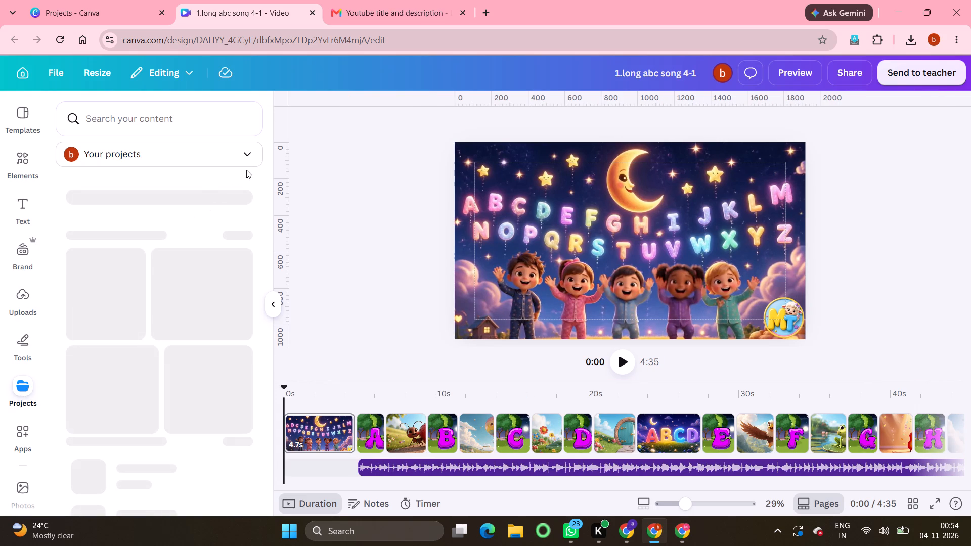
pyautogui.click(242, 188)
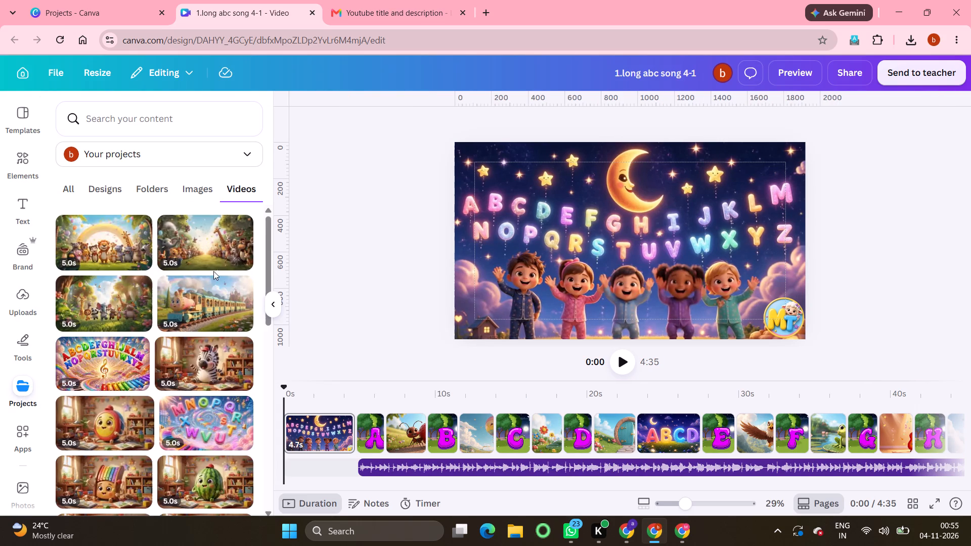
pyautogui.scroll(-4, 205, 318)
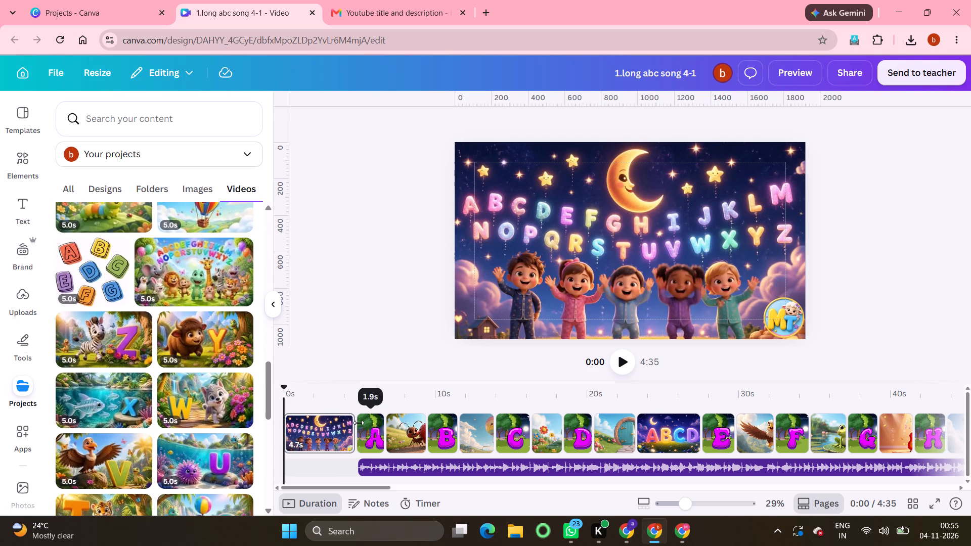
pyautogui.moveTo(358, 423); pyautogui.dragTo(361, 425)
pyautogui.moveTo(361, 425); pyautogui.dragTo(345, 425)
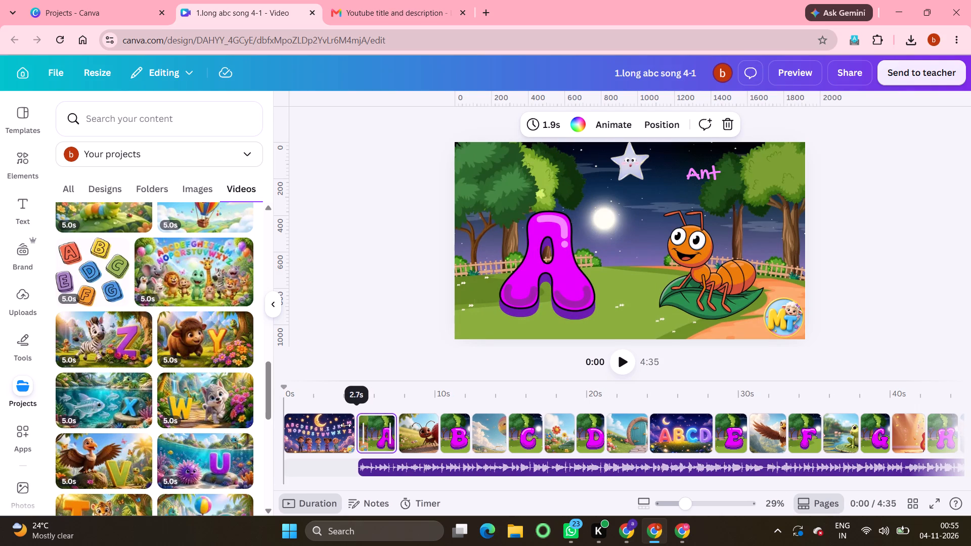
pyautogui.click(359, 425)
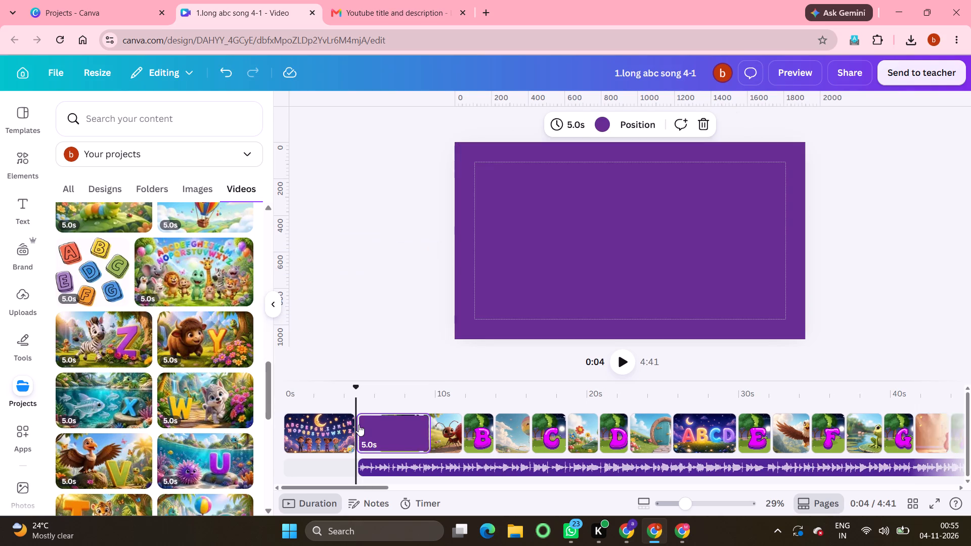
pyautogui.moveTo(390, 440); pyautogui.dragTo(248, 414)
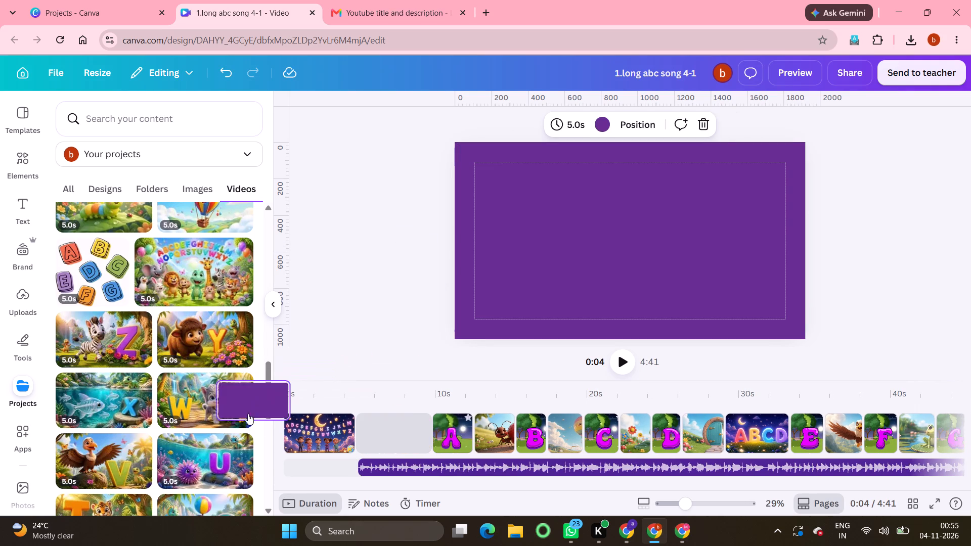
pyautogui.moveTo(248, 414); pyautogui.dragTo(258, 425)
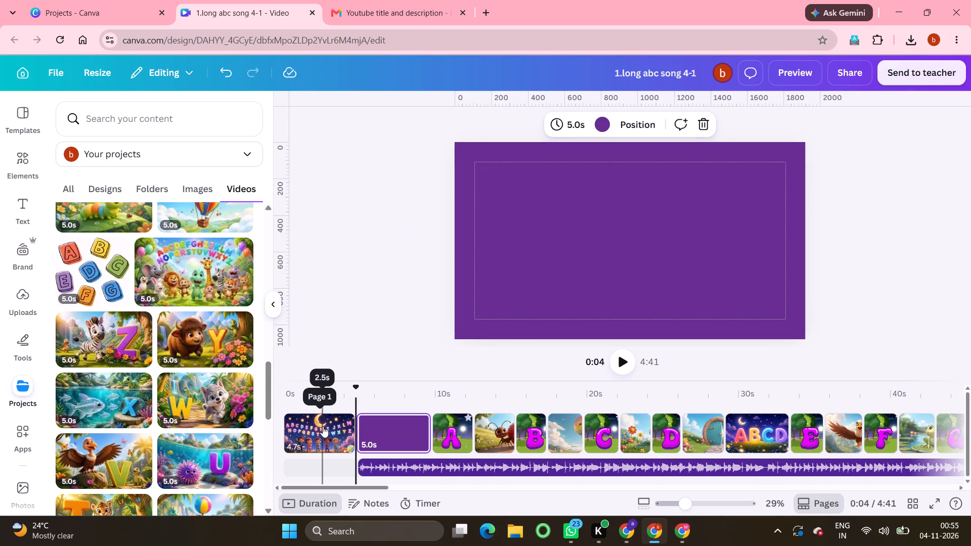
pyautogui.moveTo(323, 426); pyautogui.dragTo(410, 437)
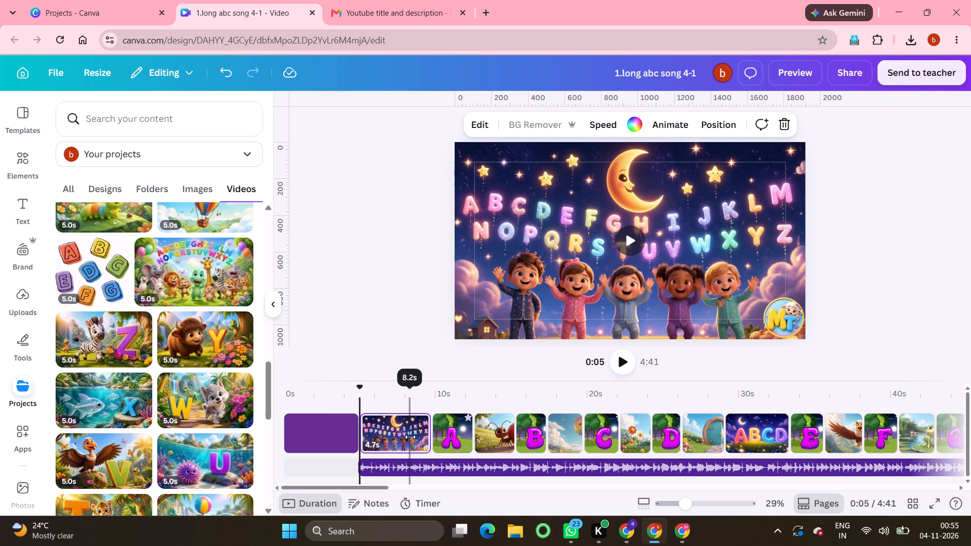
# Add the smiling moon video with the floating letters A, B, C from your project videos as the blank first page's background.
pyautogui.scroll(-2, 179, 415)
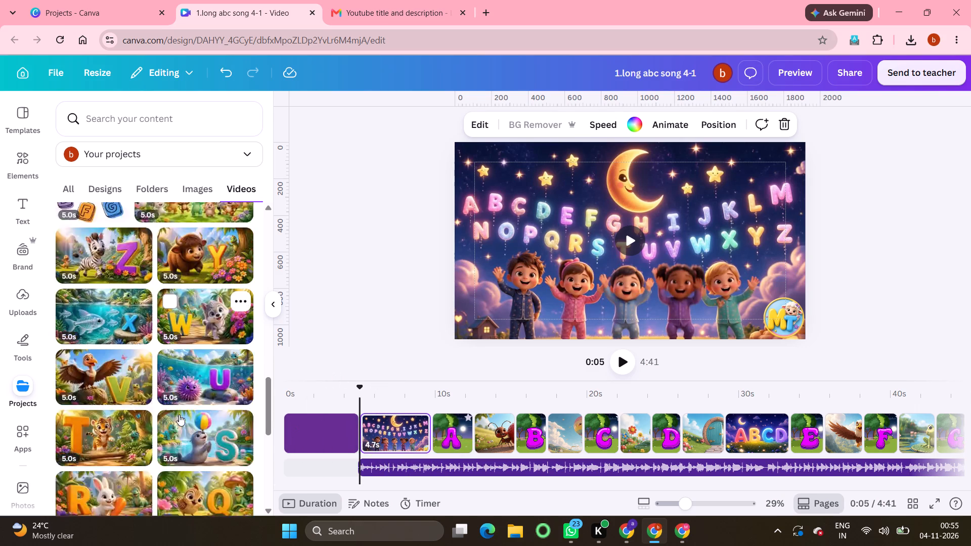
pyautogui.scroll(-1, 179, 415)
pyautogui.click(306, 423)
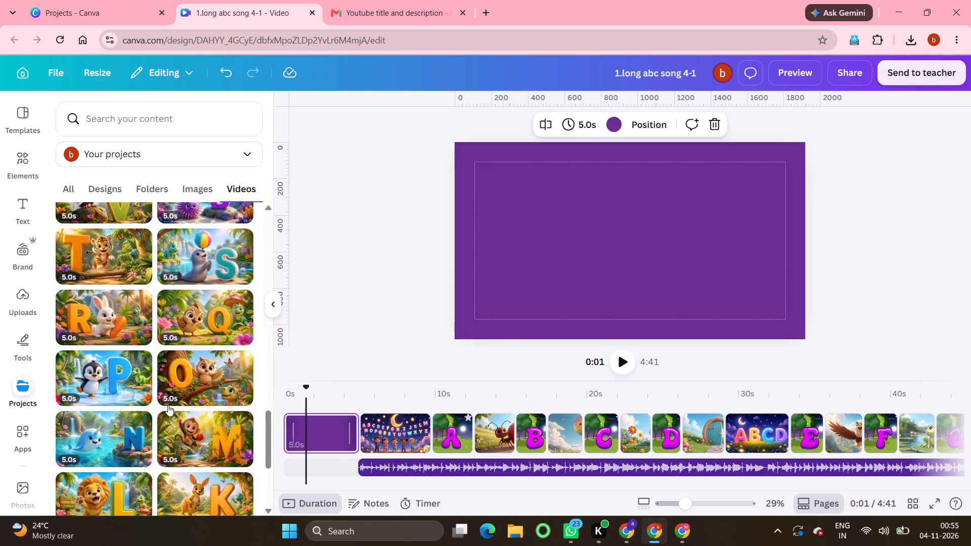
pyautogui.scroll(-13, 166, 403)
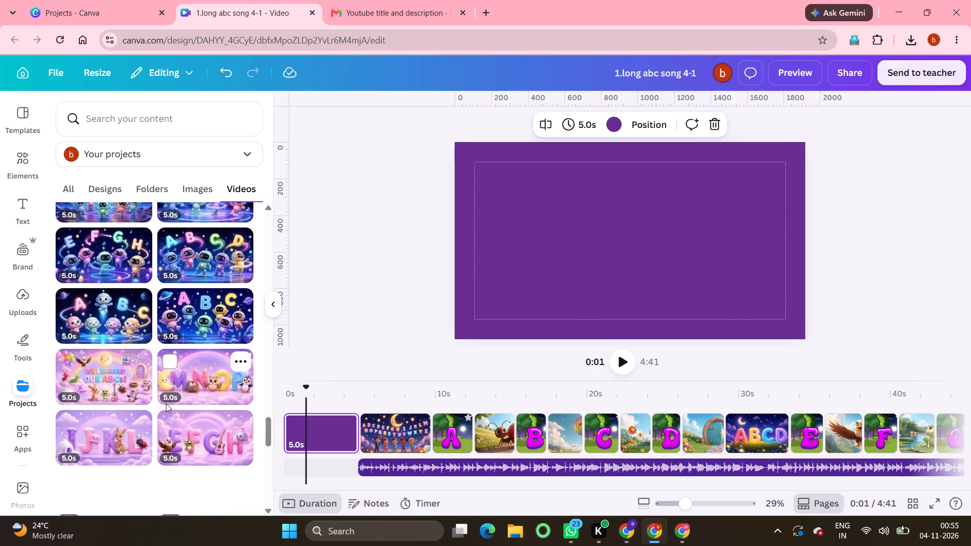
pyautogui.scroll(-8, 166, 403)
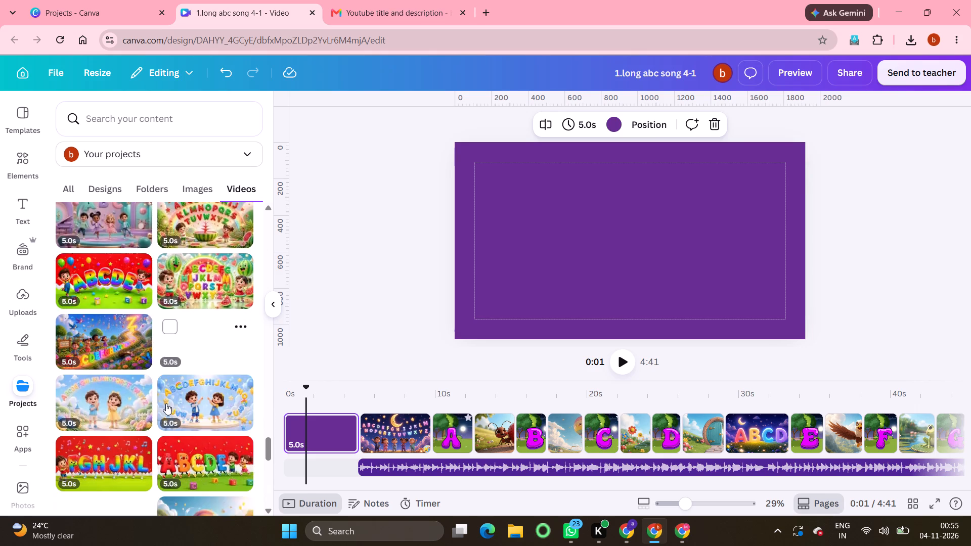
pyautogui.scroll(-4, 166, 403)
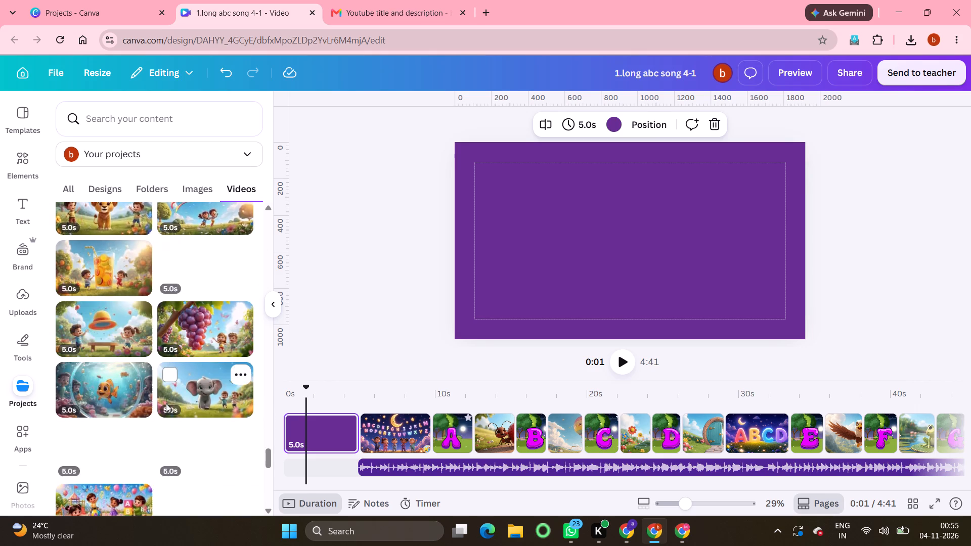
pyautogui.scroll(-6, 166, 403)
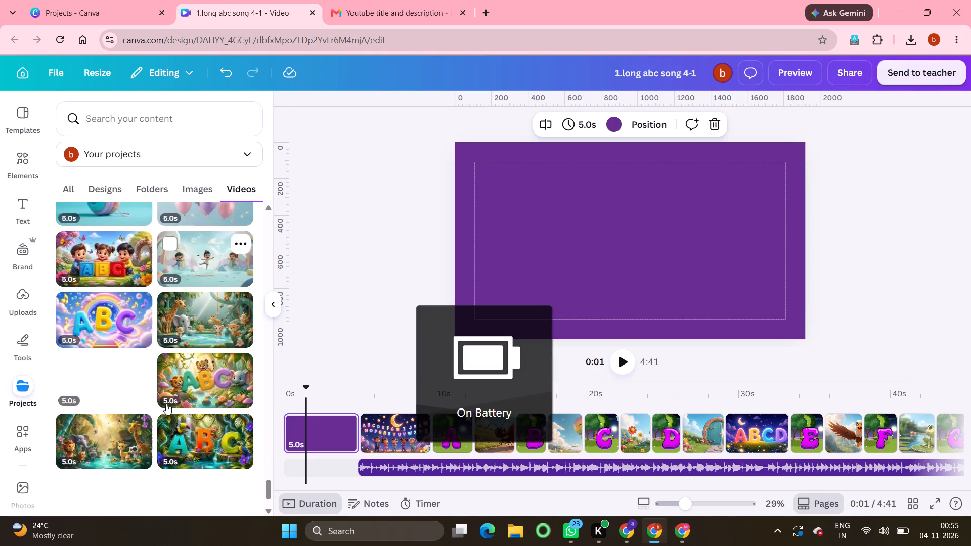
pyautogui.scroll(-6, 166, 403)
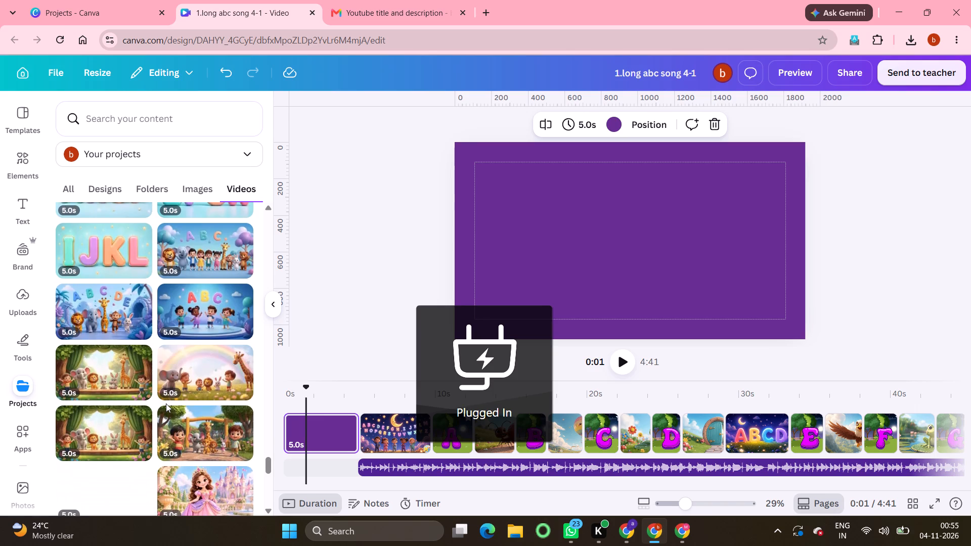
pyautogui.scroll(-9, 166, 403)
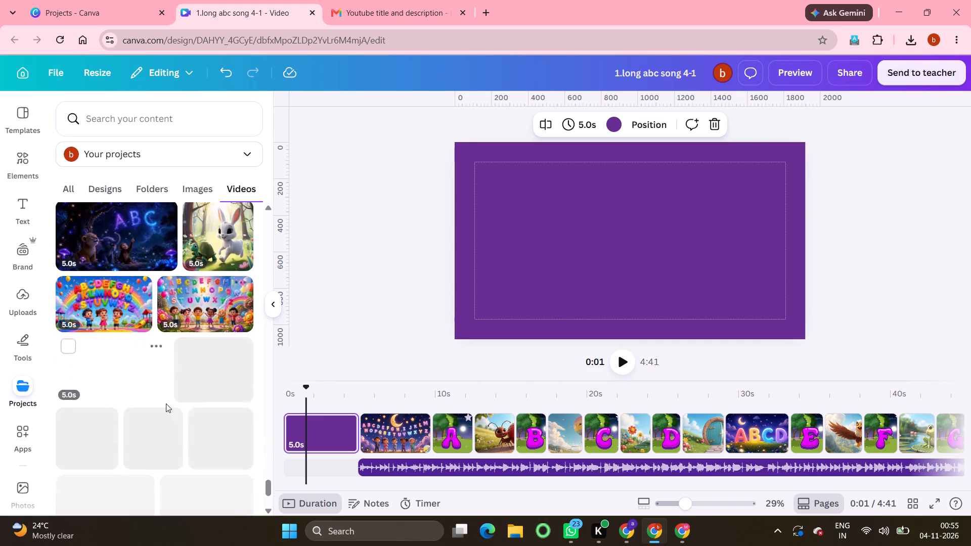
pyautogui.scroll(-1, 166, 403)
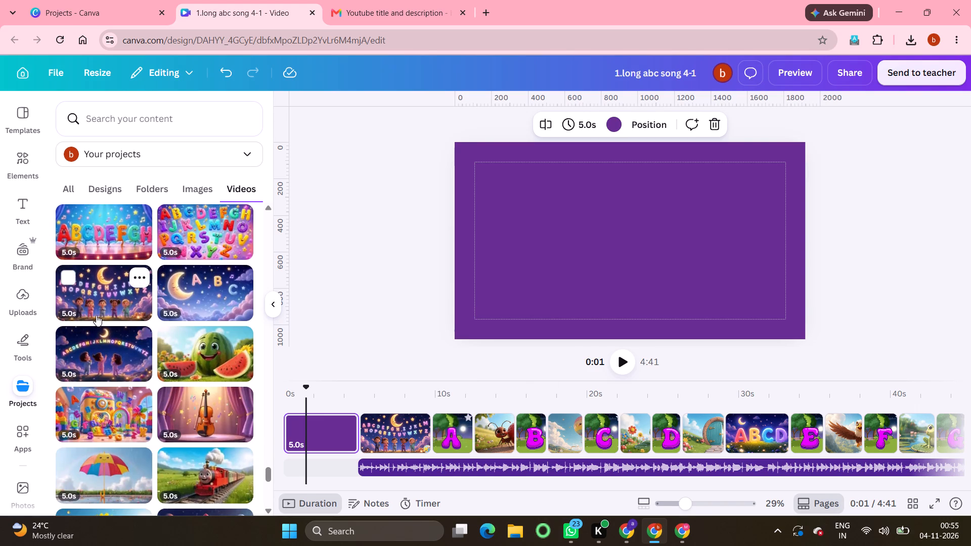
pyautogui.click(212, 287)
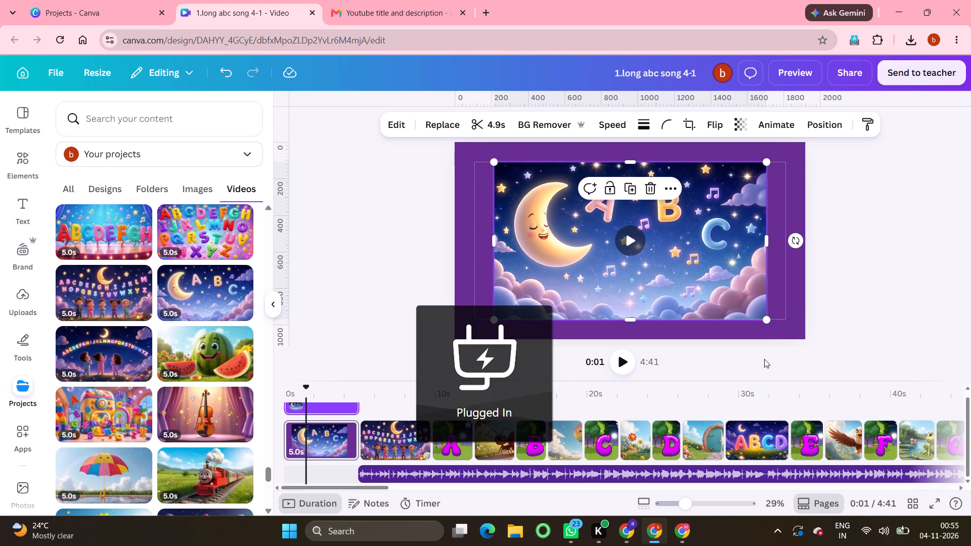
pyautogui.rightClick(711, 208)
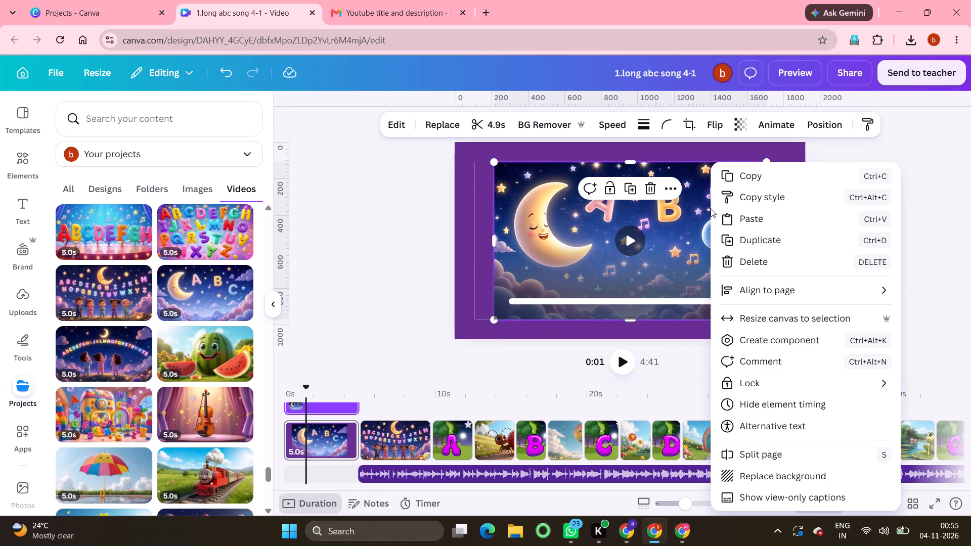
pyautogui.click(759, 477)
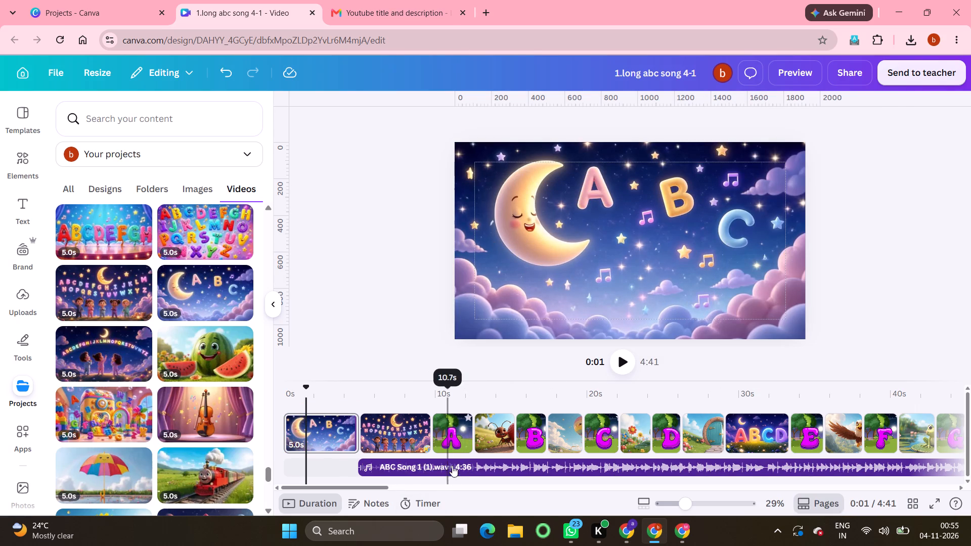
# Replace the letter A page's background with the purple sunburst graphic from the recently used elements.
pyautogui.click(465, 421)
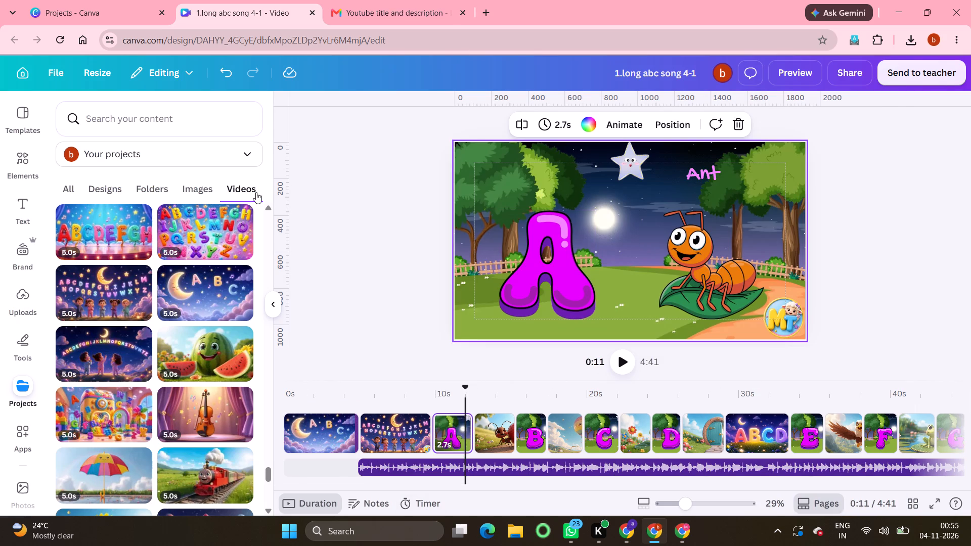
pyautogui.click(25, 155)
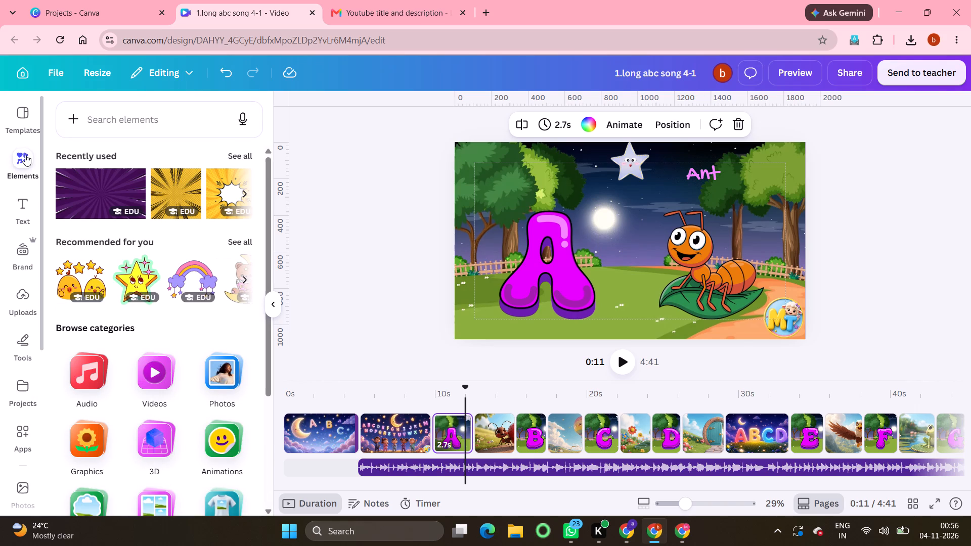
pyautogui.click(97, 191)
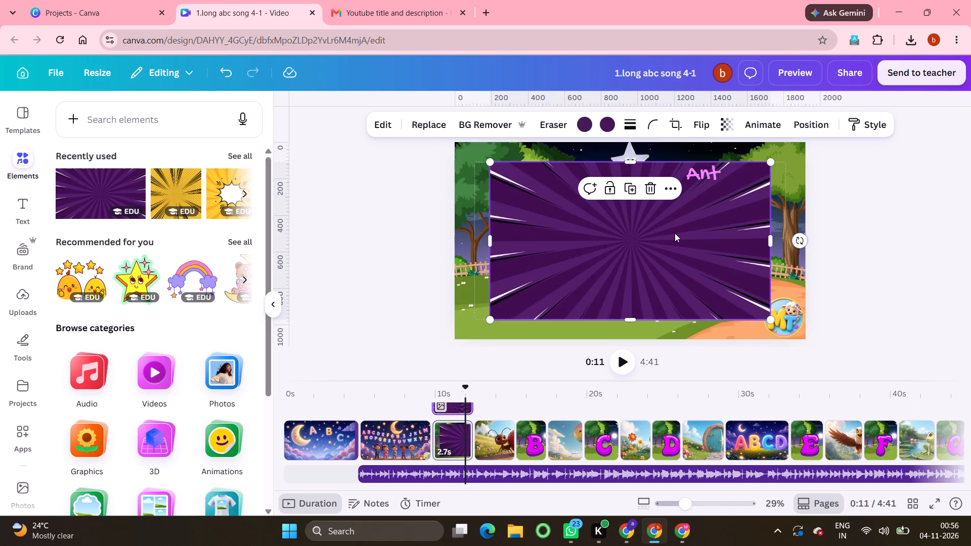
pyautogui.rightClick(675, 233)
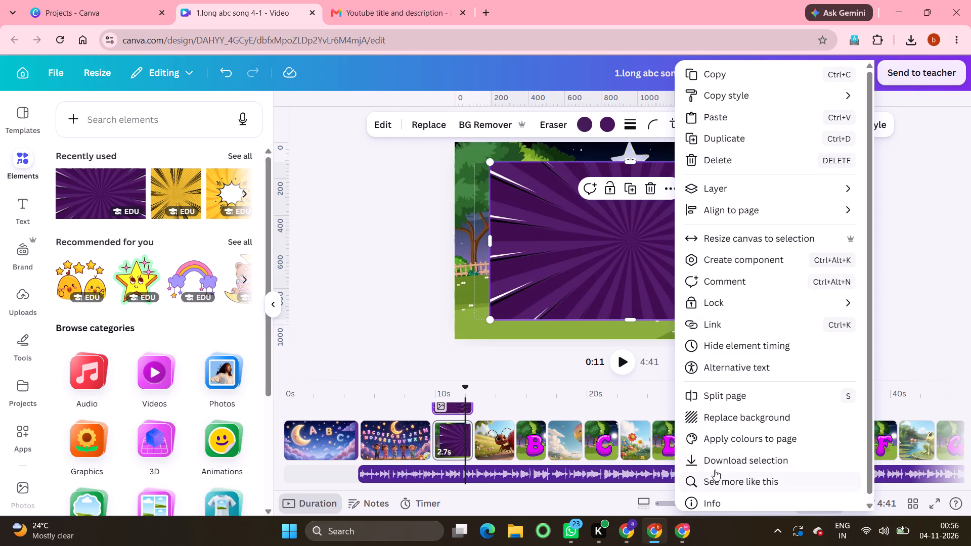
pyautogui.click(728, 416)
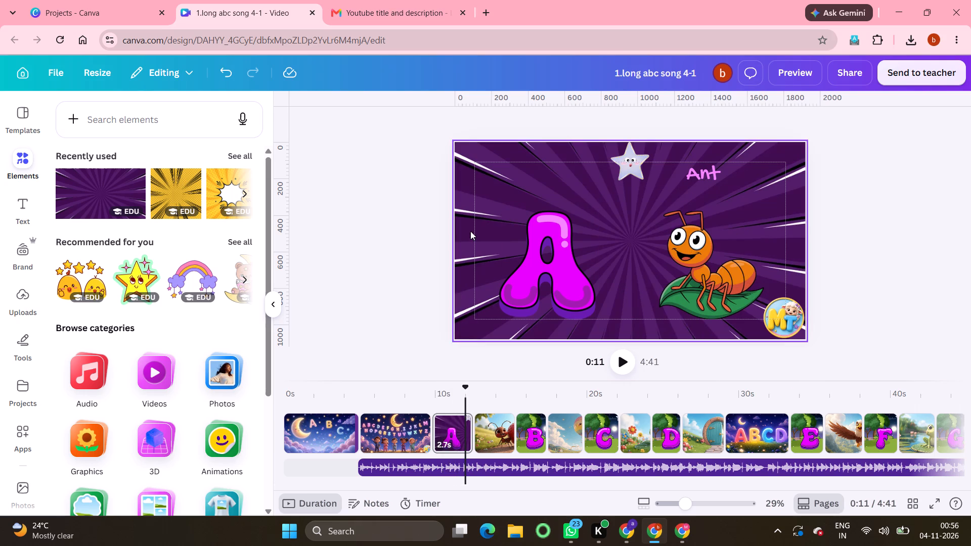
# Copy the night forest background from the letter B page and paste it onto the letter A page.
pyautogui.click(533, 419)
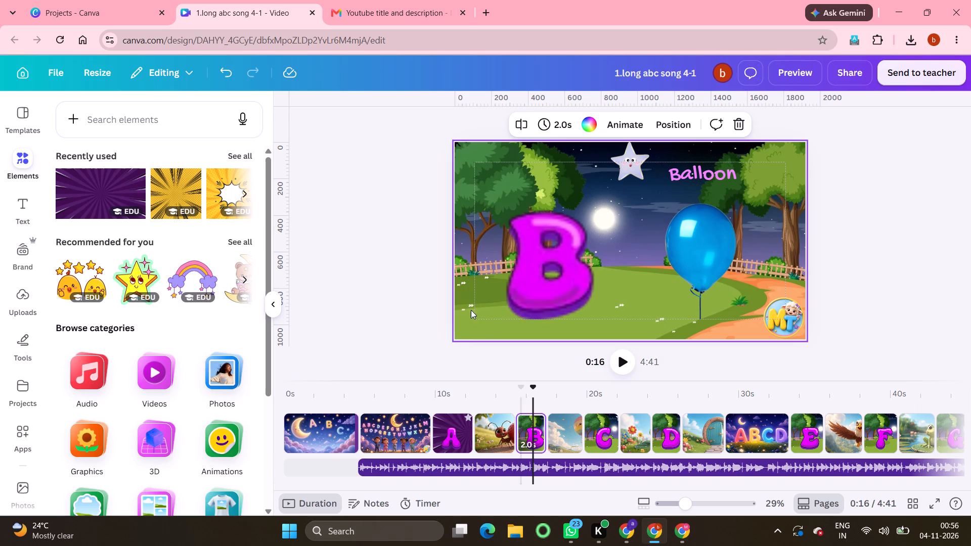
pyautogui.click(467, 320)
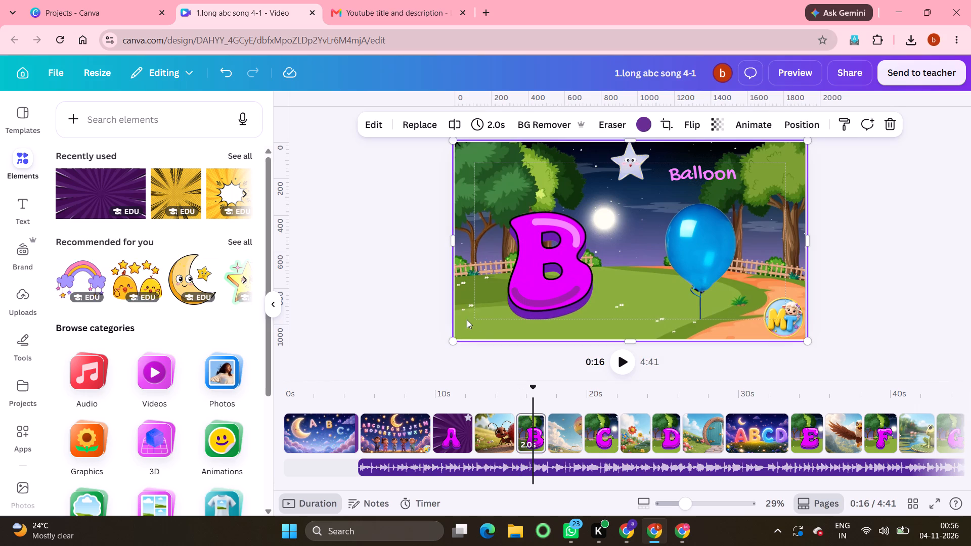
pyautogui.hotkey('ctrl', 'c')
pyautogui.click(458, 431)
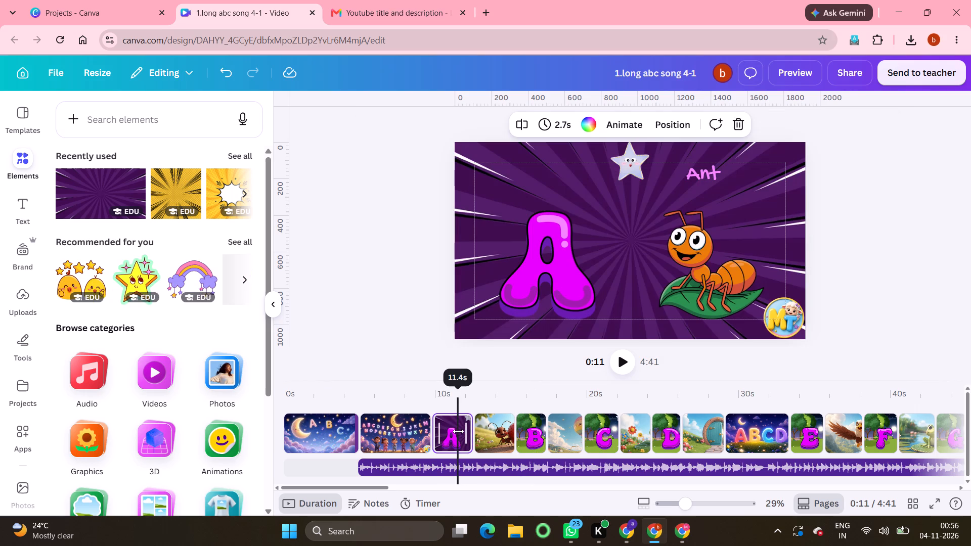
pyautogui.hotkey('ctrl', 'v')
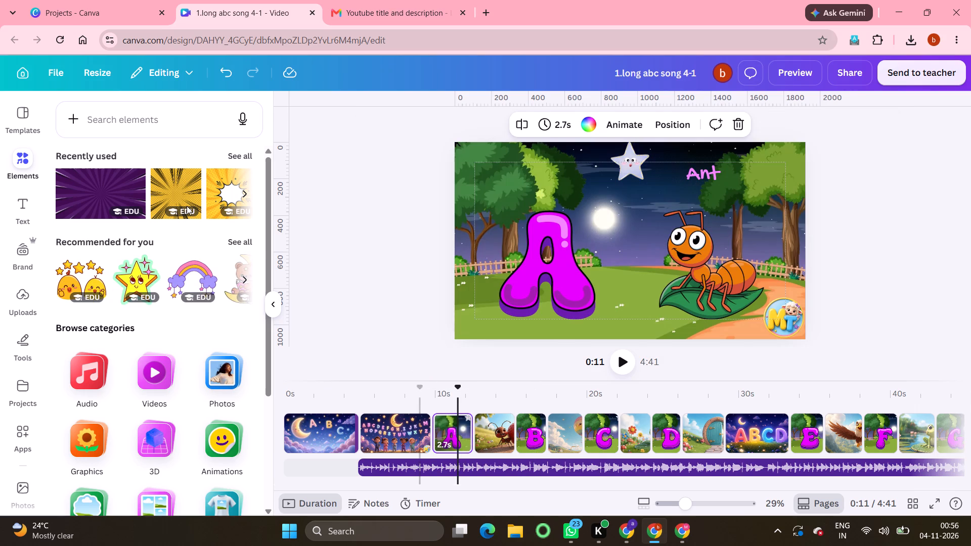
# Make a copy of the 1.long abc song 4-1 design and close the original design.
pyautogui.click(60, 69)
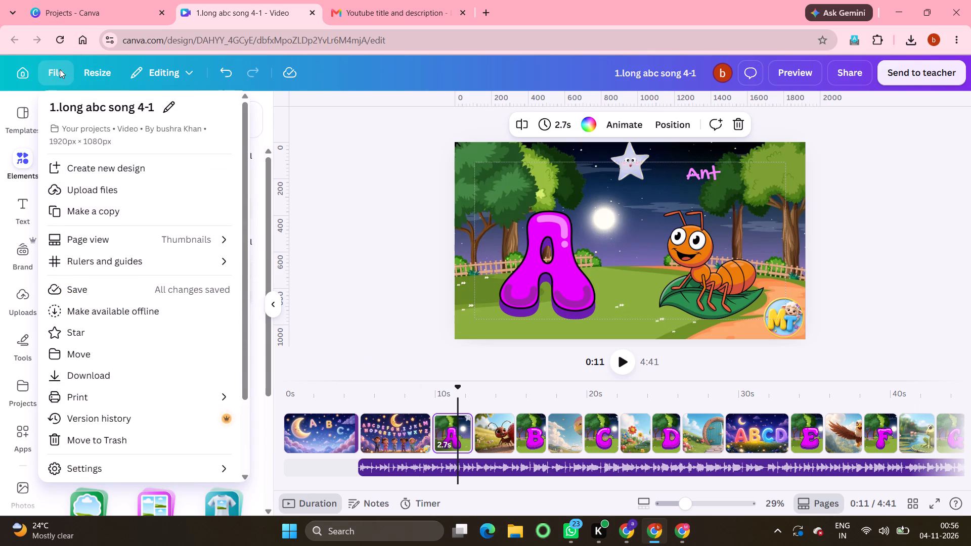
pyautogui.click(87, 211)
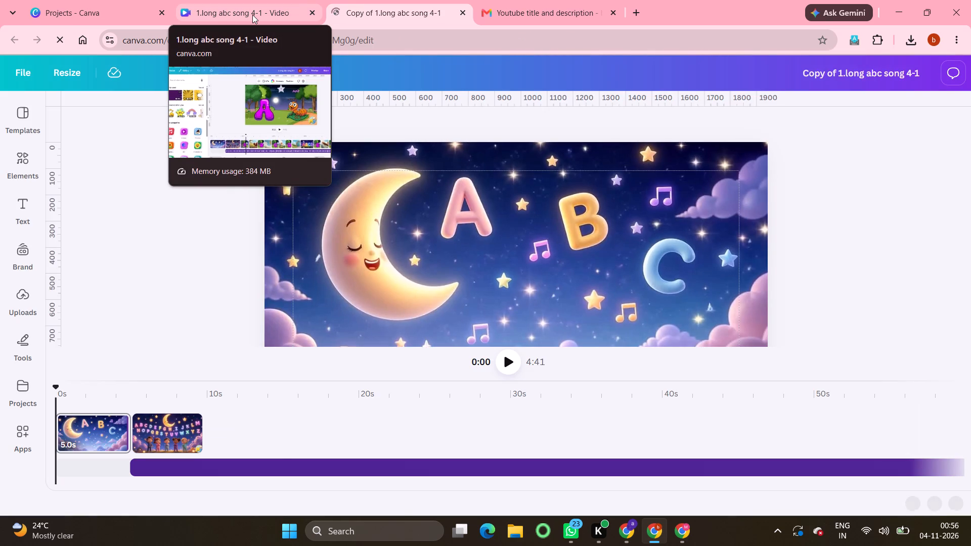
pyautogui.click(312, 13)
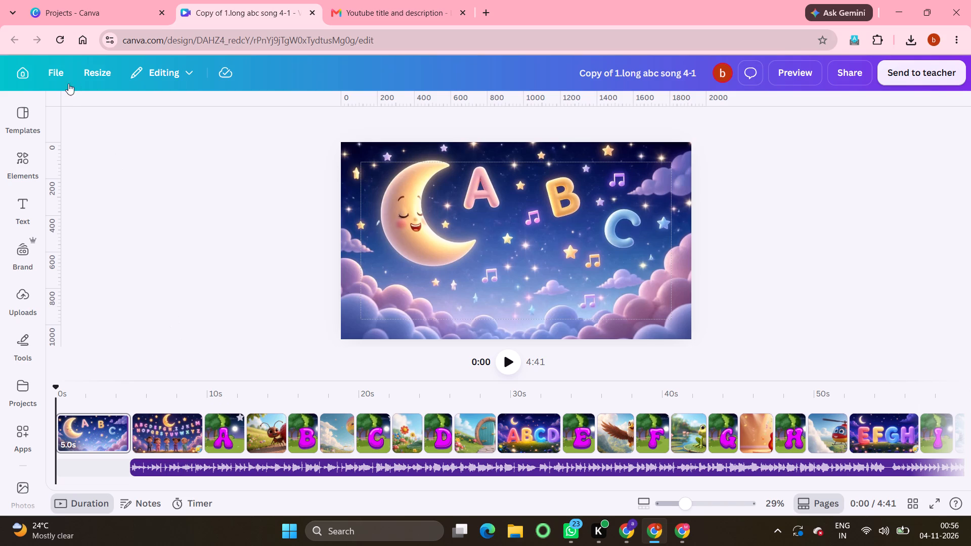
# Rename the copied design as 1.long abc song 4-1_5/11.
pyautogui.click(55, 73)
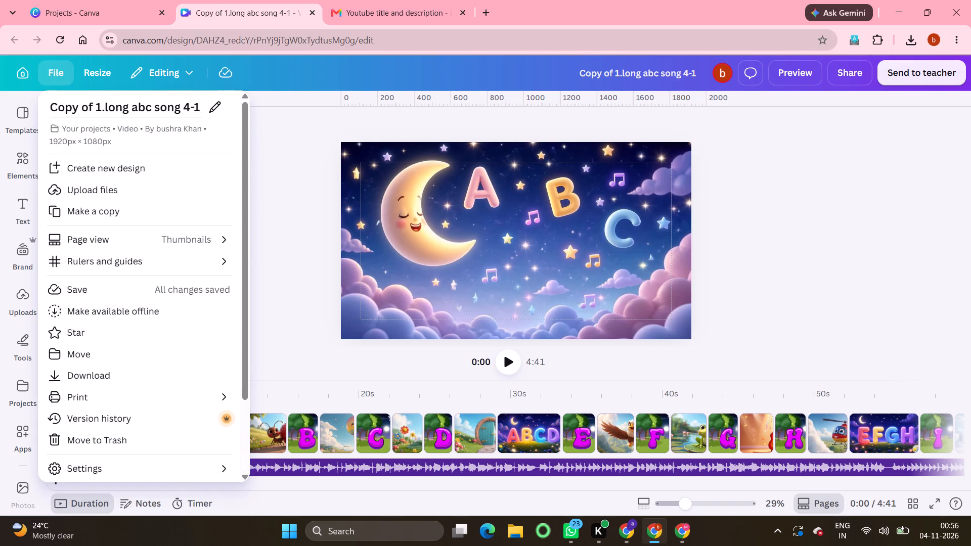
pyautogui.moveTo(103, 109); pyautogui.dragTo(5, 102)
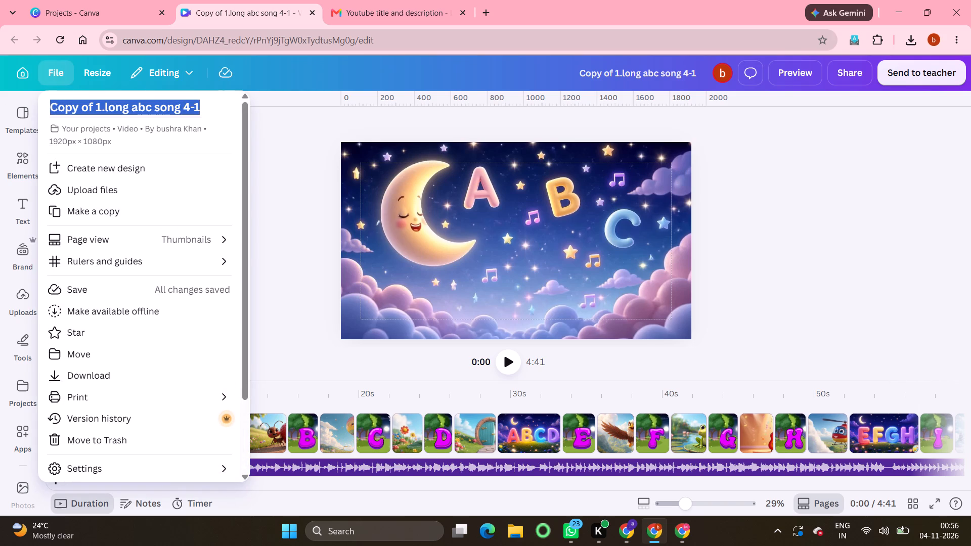
pyautogui.moveTo(93, 105); pyautogui.dragTo(25, 100)
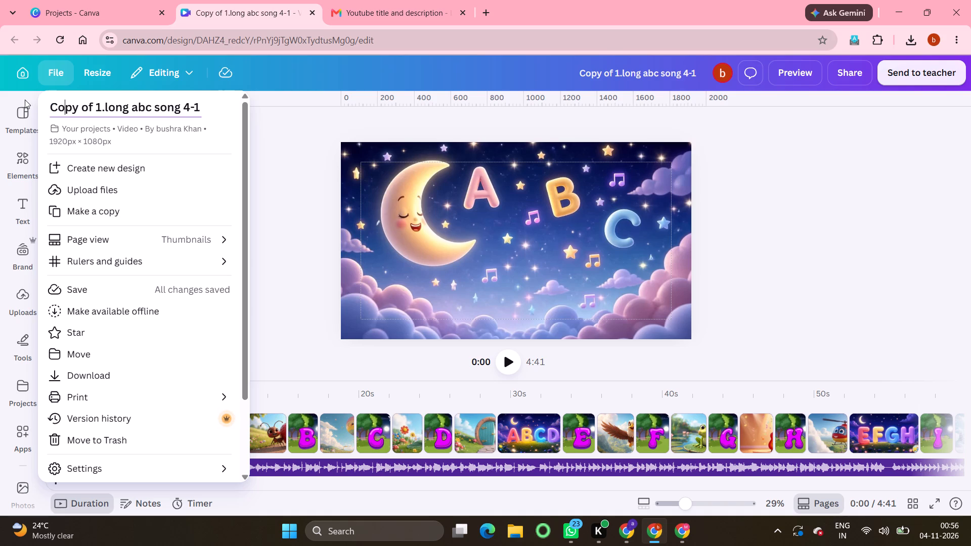
pyautogui.moveTo(95, 108); pyautogui.dragTo(17, 102)
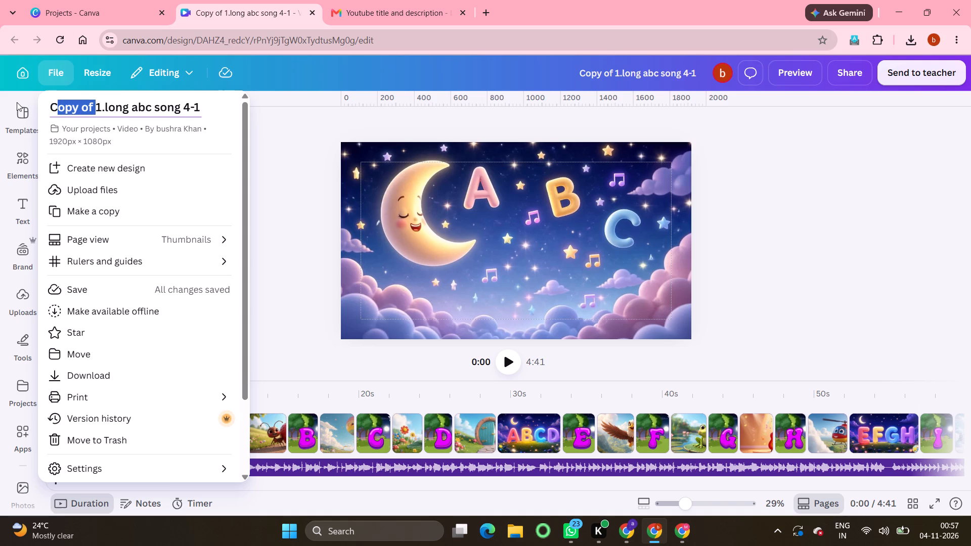
pyautogui.press('BackSpace')
pyautogui.press('BackSpace')
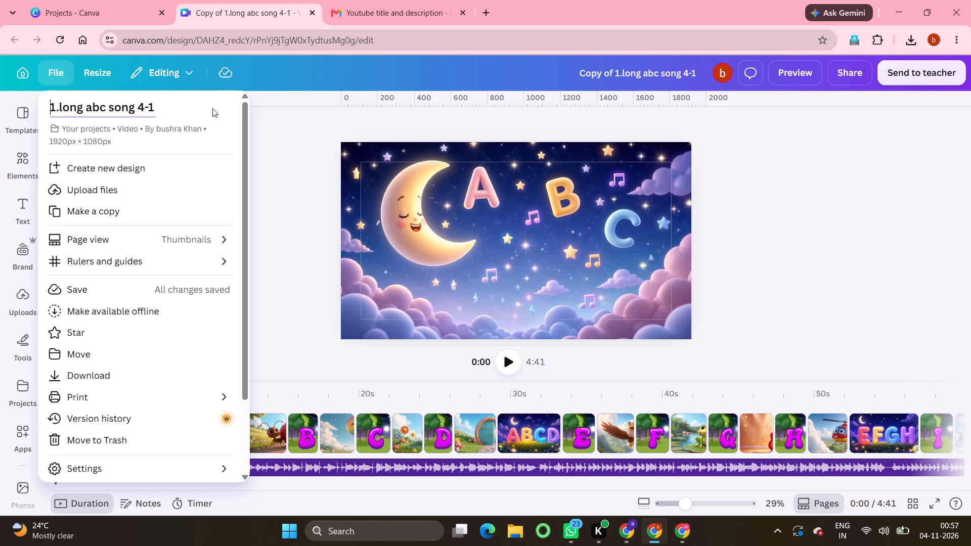
pyautogui.click(158, 109)
pyautogui.click(154, 106)
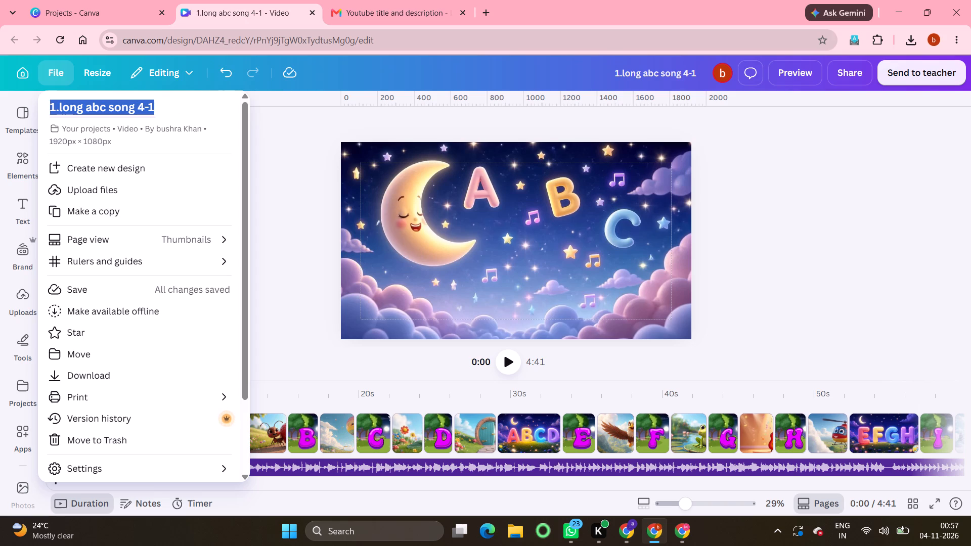
pyautogui.click(154, 106)
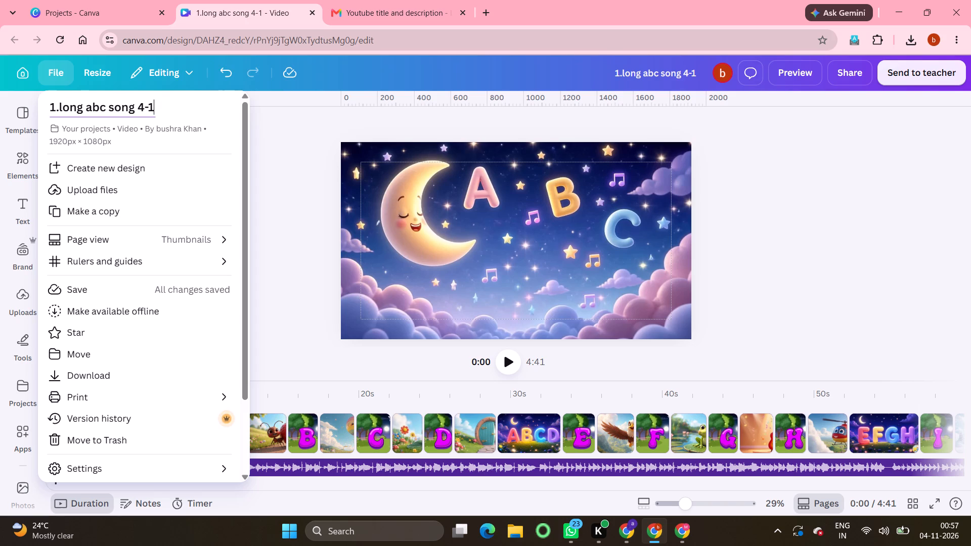
pyautogui.hotkey('shift', '_')
pyautogui.press('5')
pyautogui.write('/11')
pyautogui.hscroll(7, 277, 423)
pyautogui.click(304, 272)
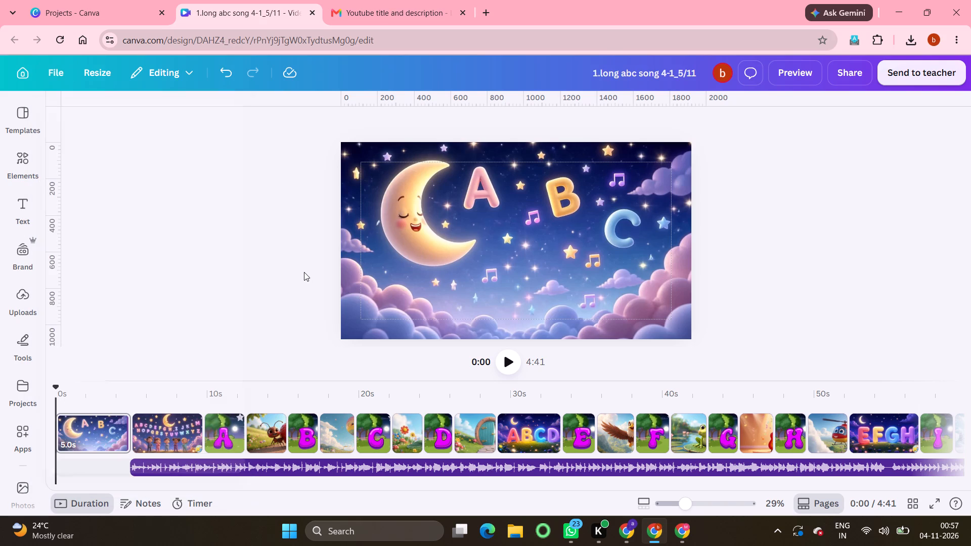
# For the letter A page, browse graphics similar to the recently used Whimsical Candy Land Fantasy Scene for a new background.
pyautogui.click(229, 425)
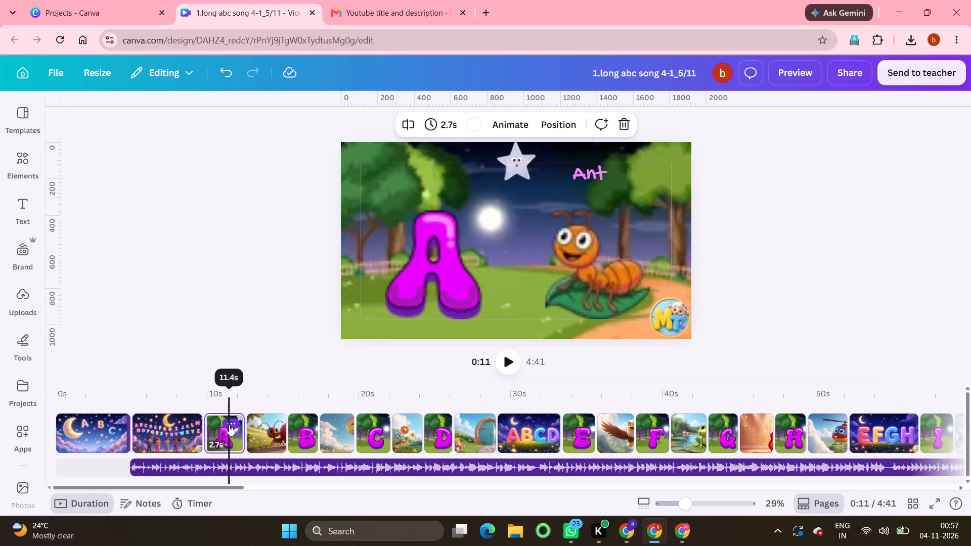
pyautogui.click(20, 159)
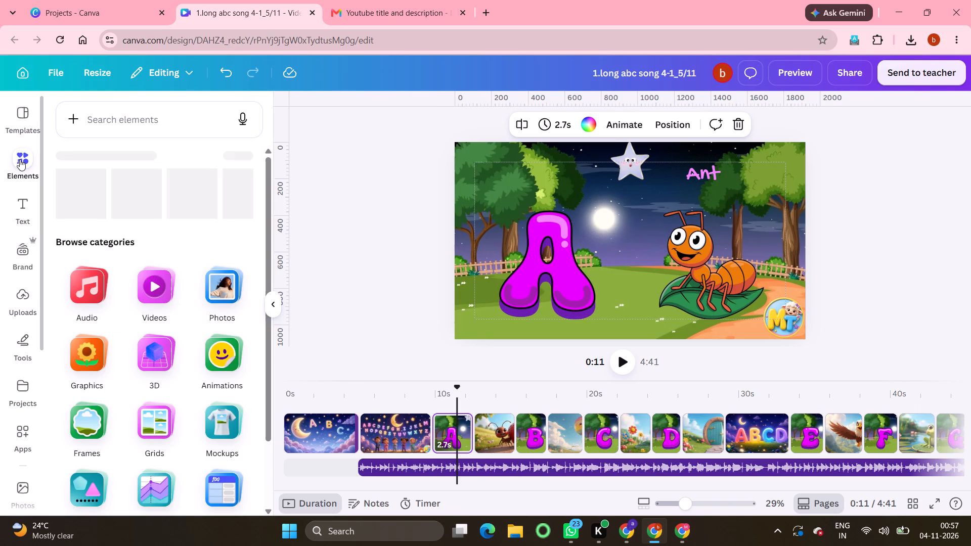
pyautogui.hscroll(-1, 203, 197)
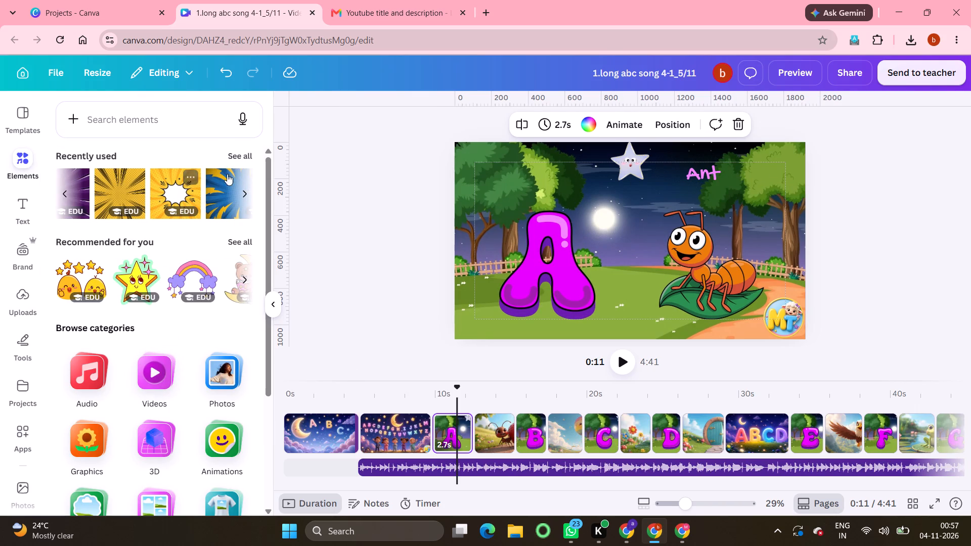
pyautogui.click(239, 157)
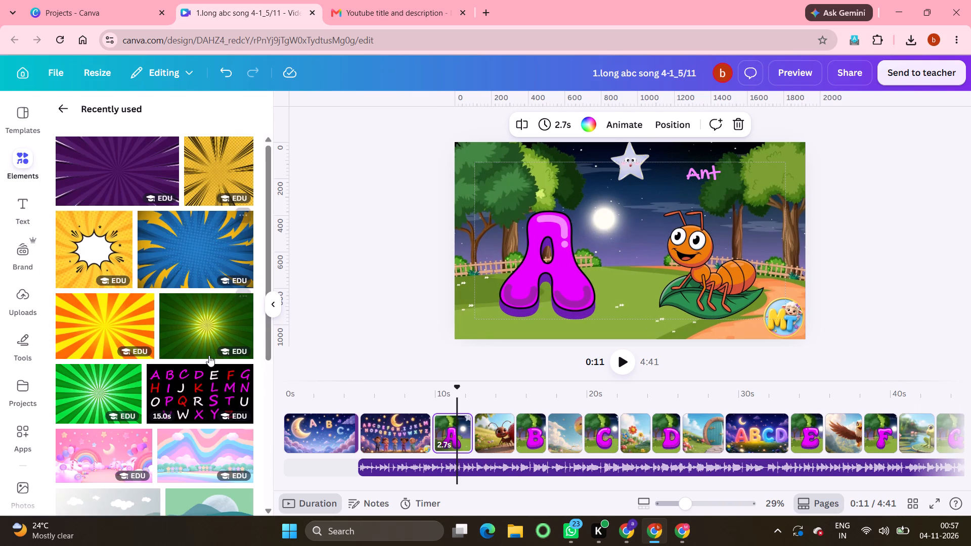
pyautogui.scroll(-4, 209, 355)
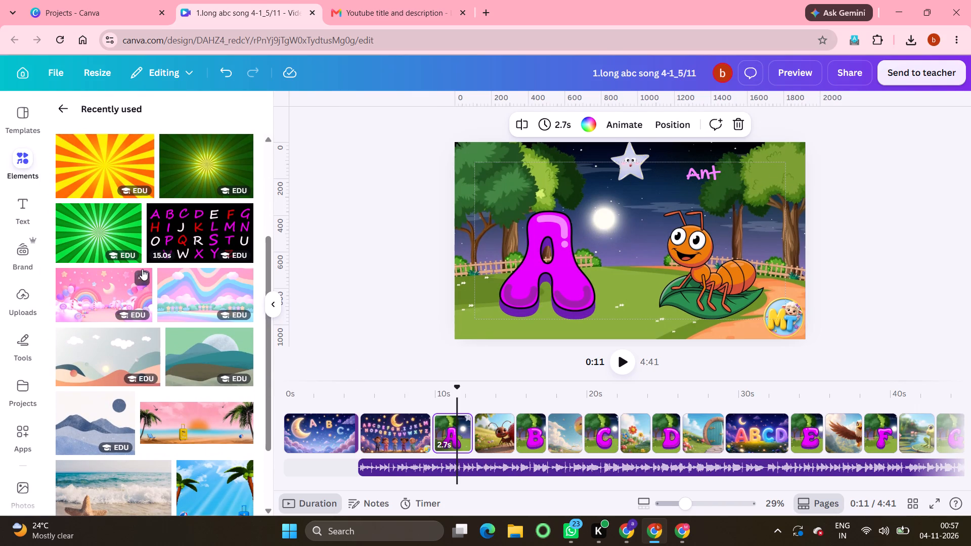
pyautogui.click(143, 282)
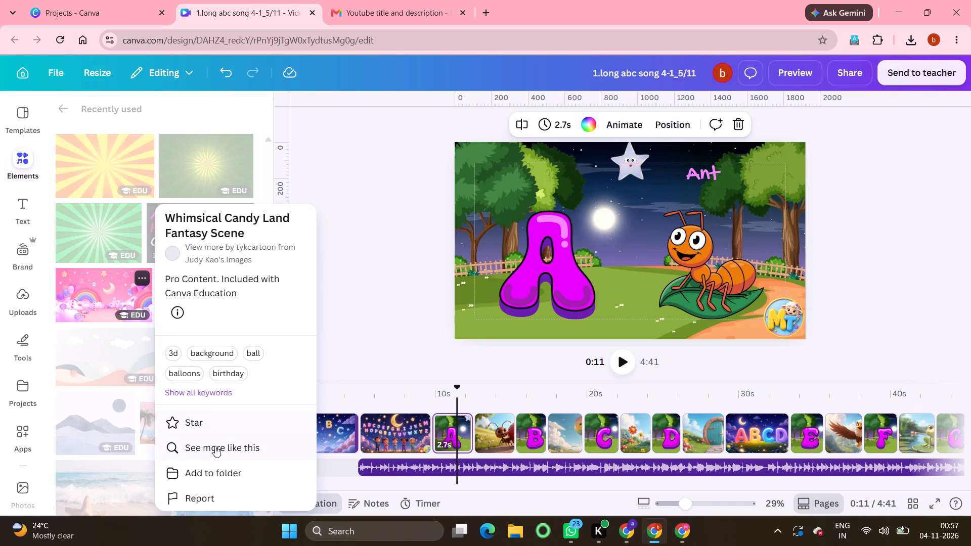
pyautogui.click(216, 451)
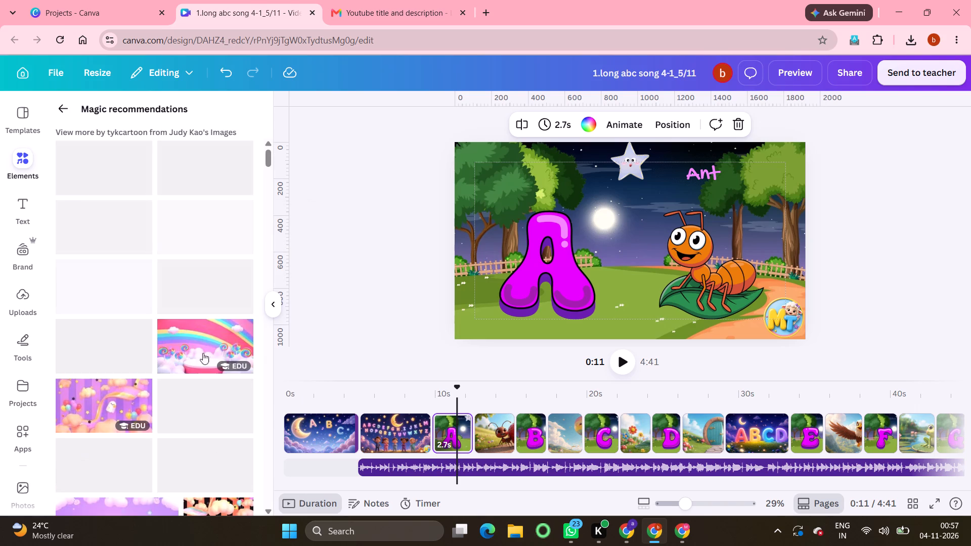
pyautogui.scroll(-2, 201, 334)
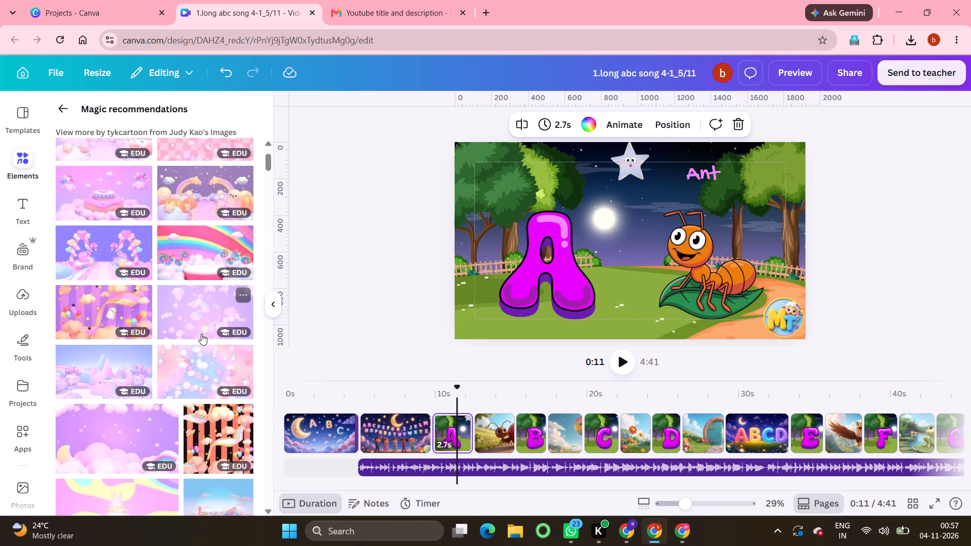
pyautogui.scroll(-5, 201, 334)
pyautogui.scroll(1, 201, 334)
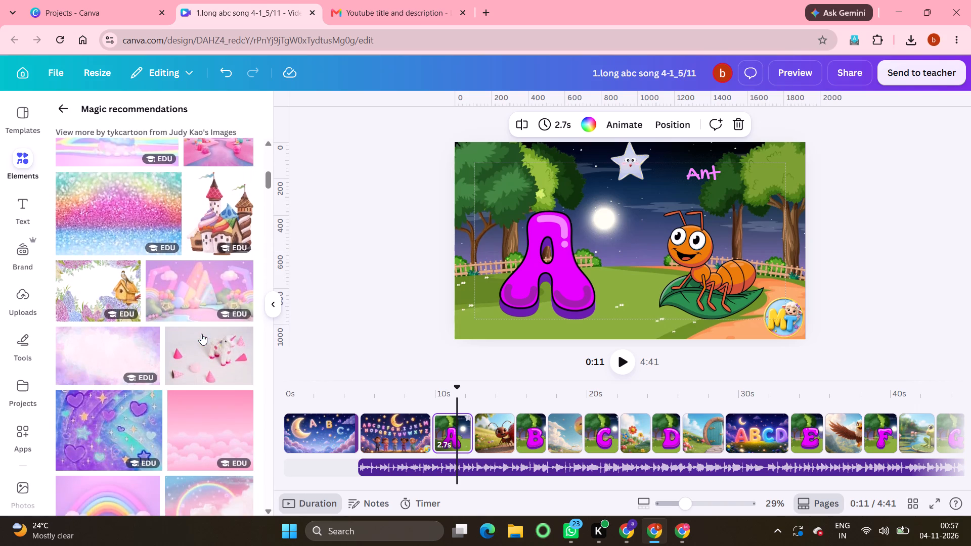
pyautogui.scroll(1, 201, 334)
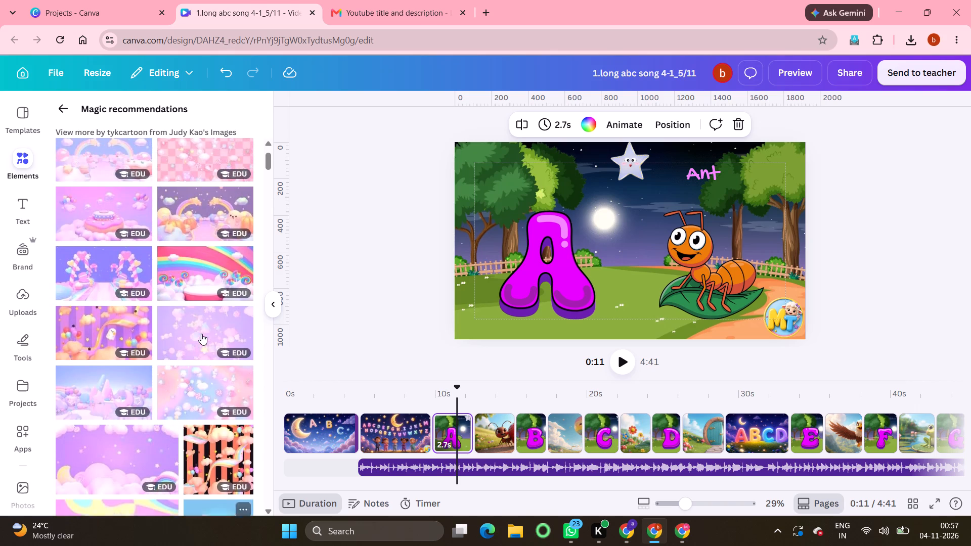
# Browse graphics similar to Cute Ghost in Pastel Dreamland for a letter A page background.
pyautogui.click(245, 210)
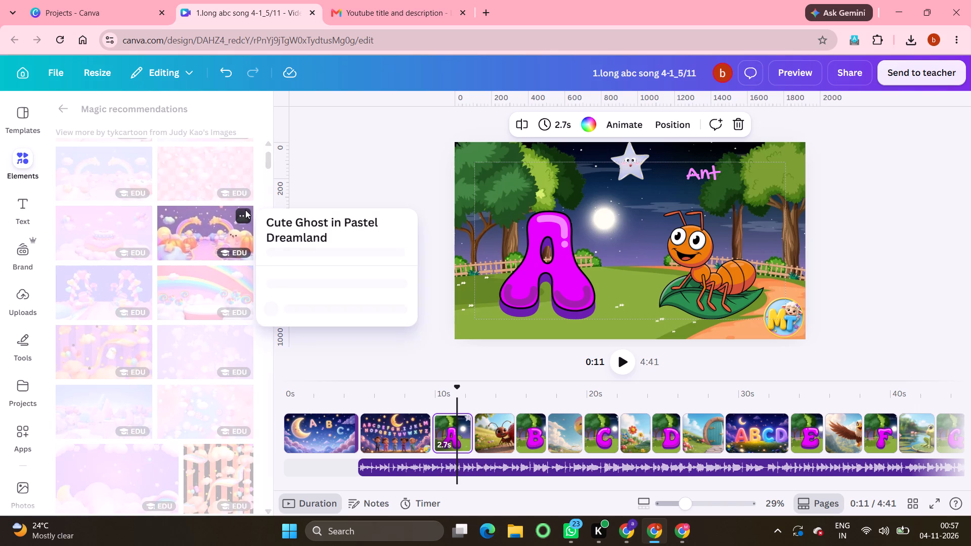
pyautogui.click(322, 444)
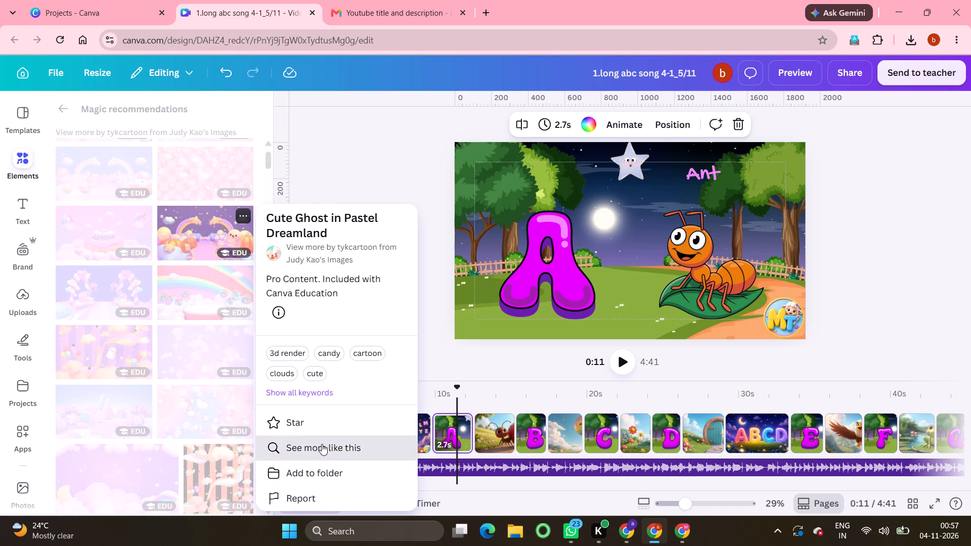
pyautogui.scroll(-3, 187, 408)
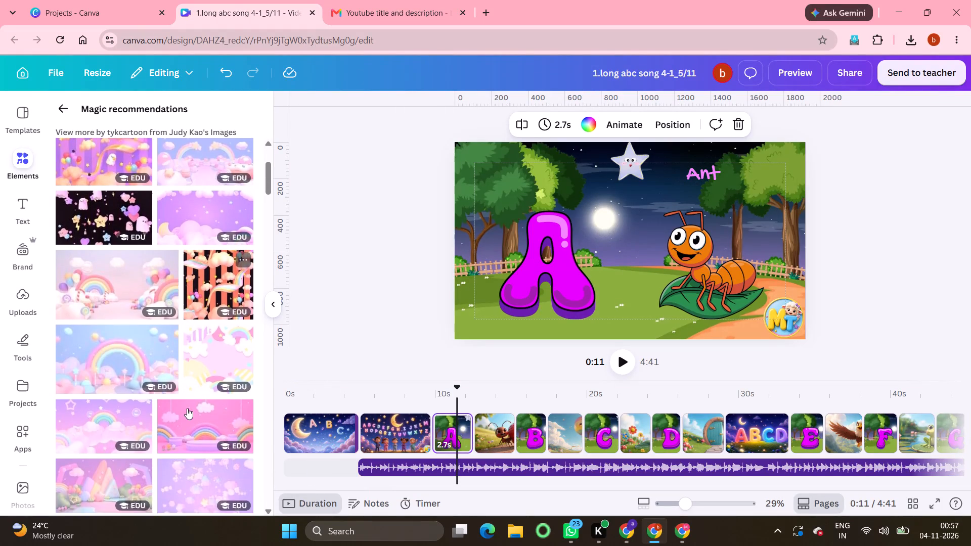
pyautogui.scroll(-9, 187, 408)
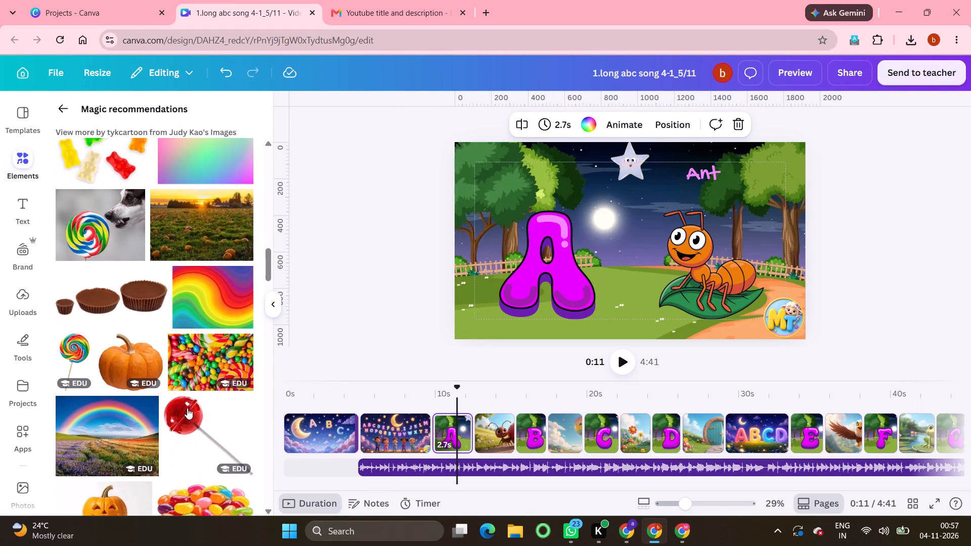
pyautogui.scroll(-12, 187, 408)
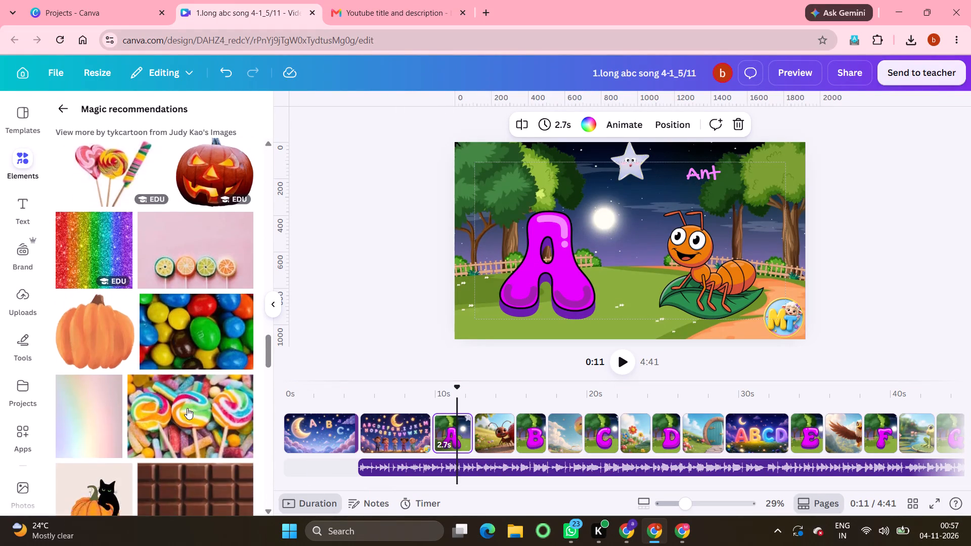
pyautogui.scroll(-15, 187, 408)
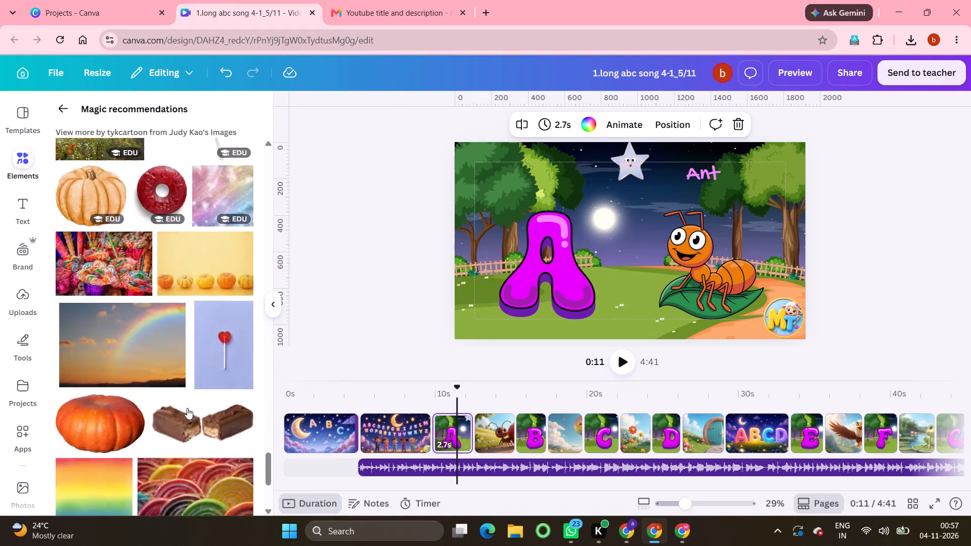
pyautogui.scroll(9, 187, 408)
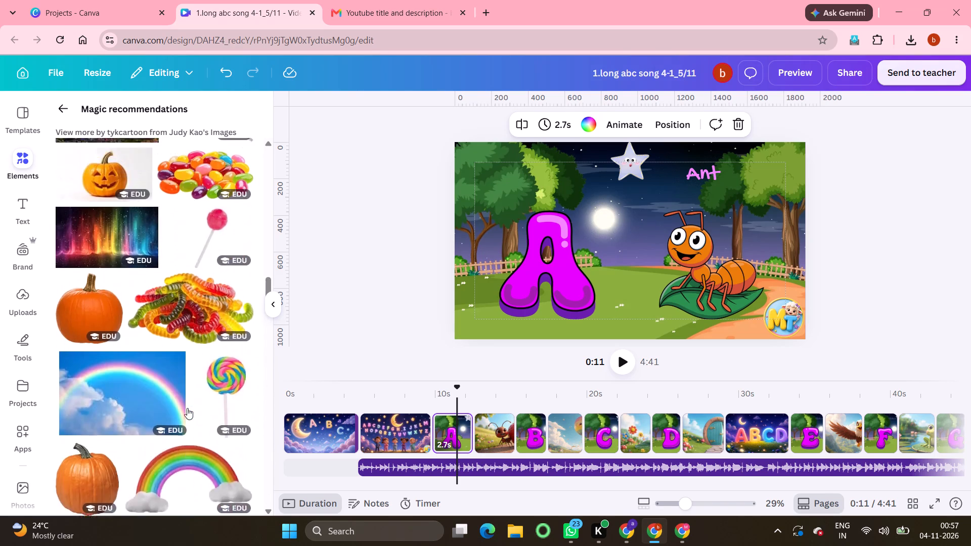
pyautogui.scroll(8, 187, 408)
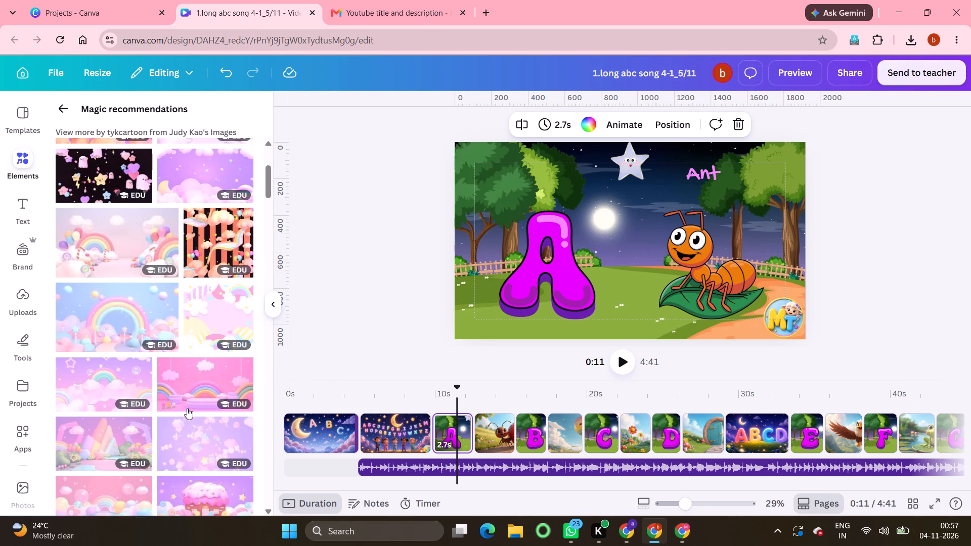
pyautogui.scroll(6, 187, 408)
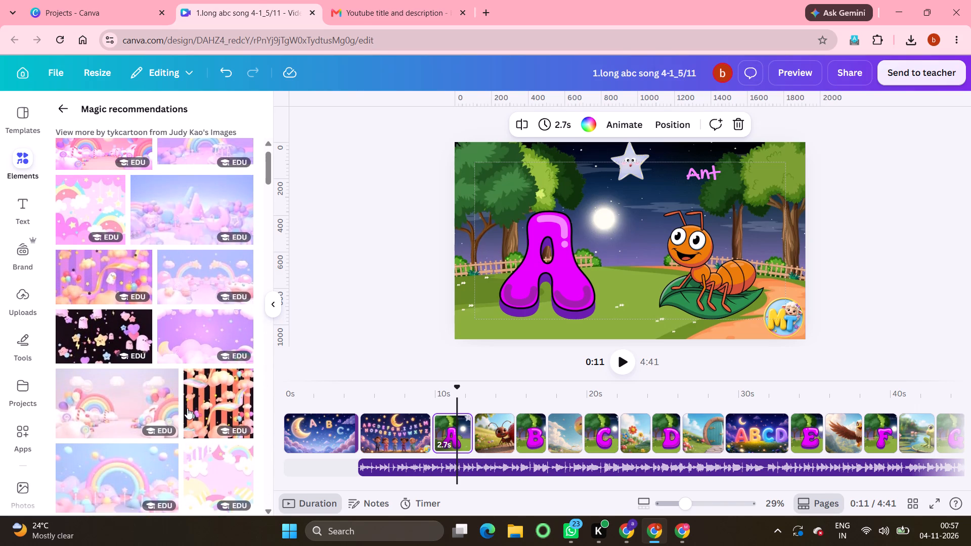
pyautogui.scroll(1, 187, 408)
# Browse graphics similar to pastel rainbow and moon sky, removing the copy of it placed on the letter A page.
pyautogui.click(235, 341)
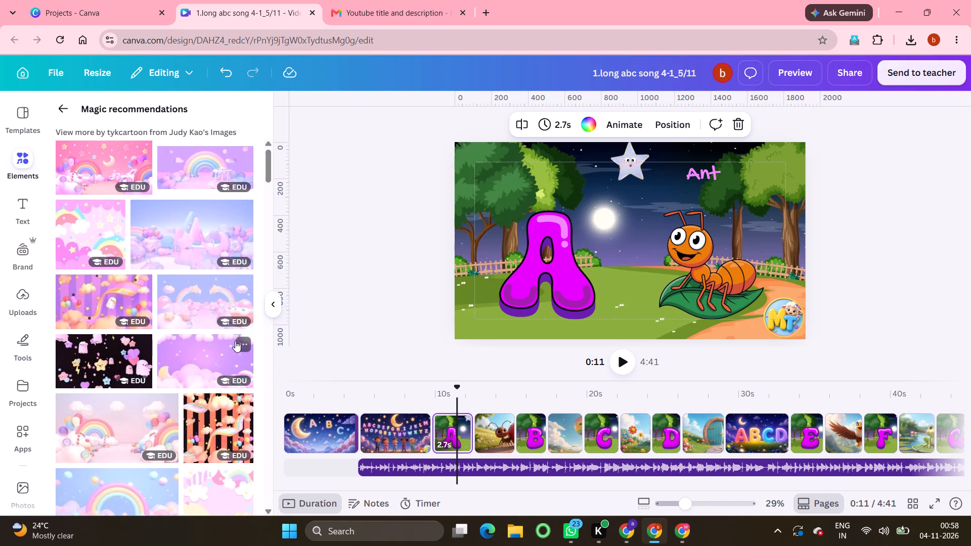
pyautogui.click(246, 344)
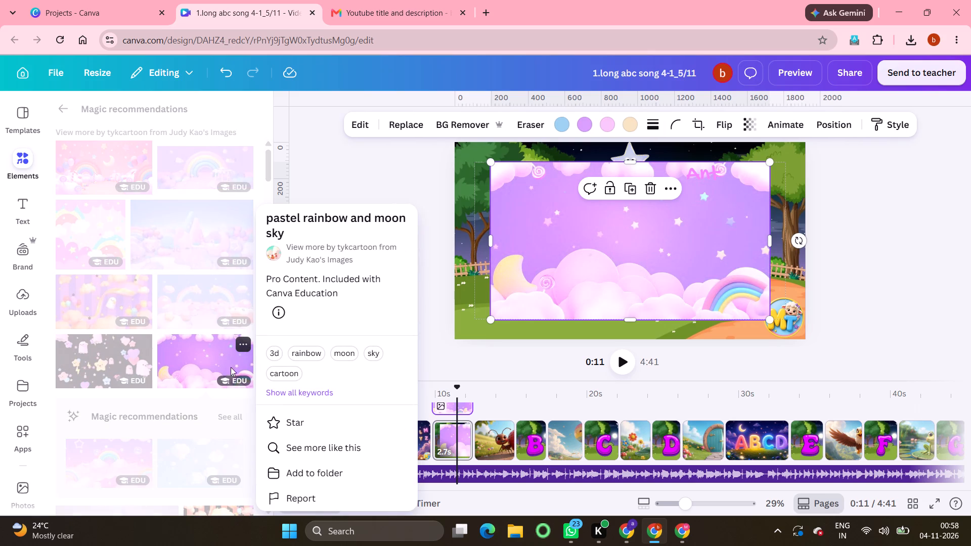
pyautogui.click(324, 448)
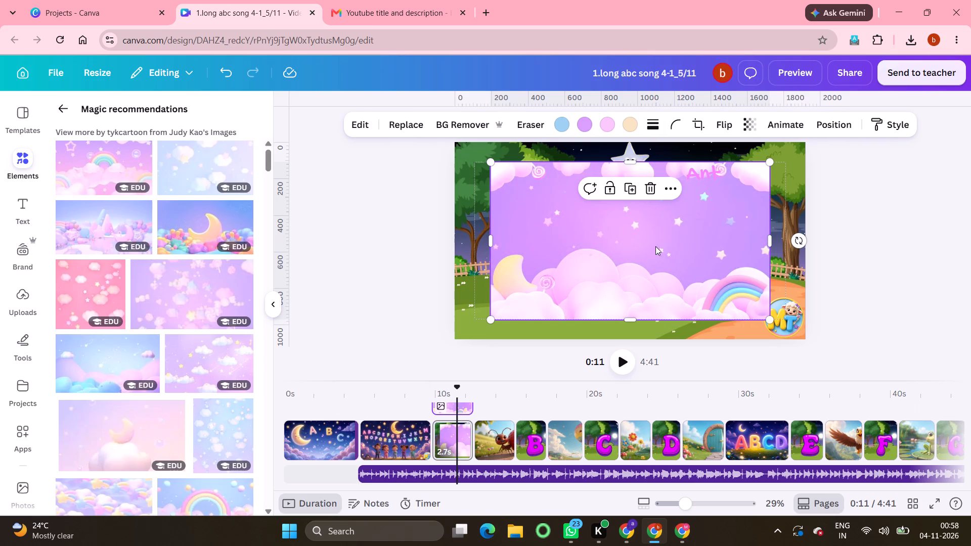
pyautogui.click(649, 185)
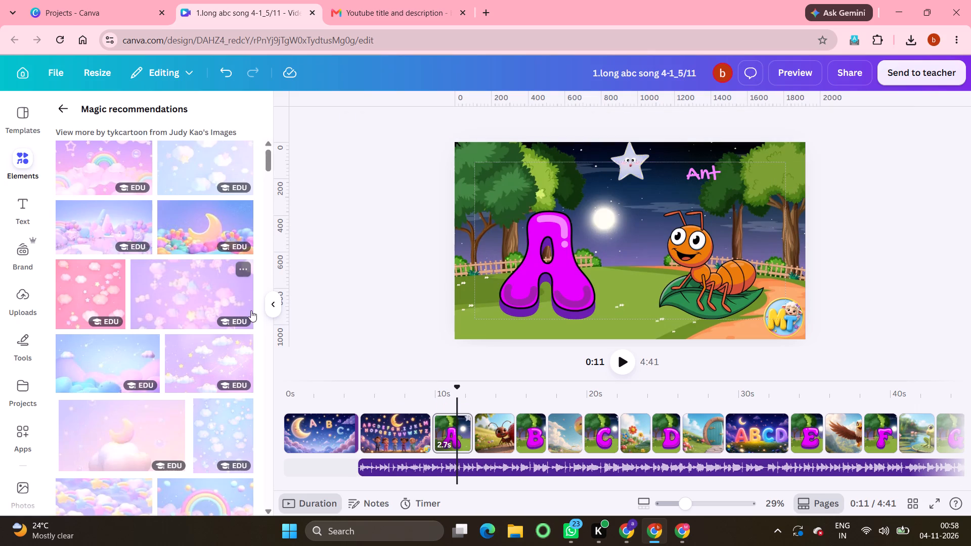
pyautogui.scroll(-7, 195, 329)
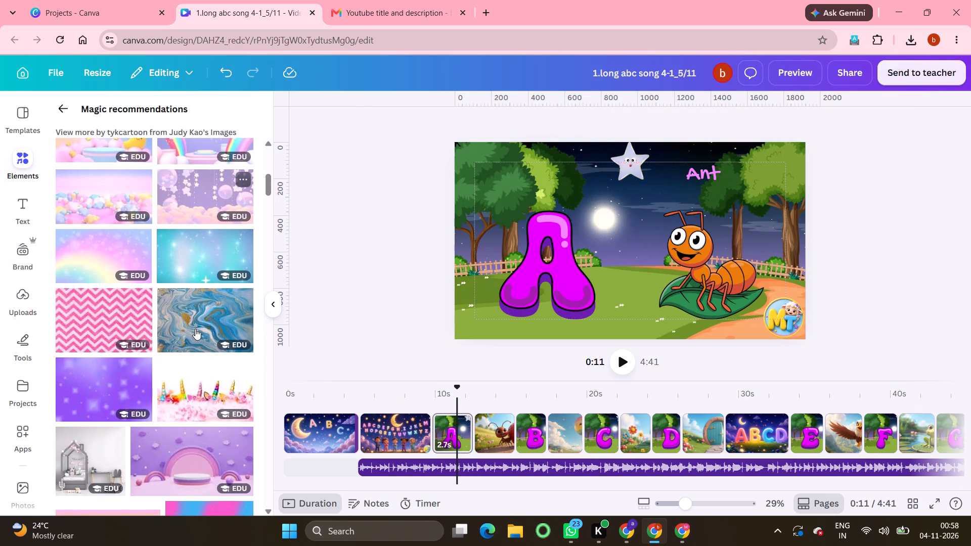
pyautogui.scroll(-2, 195, 329)
pyautogui.scroll(2, 195, 329)
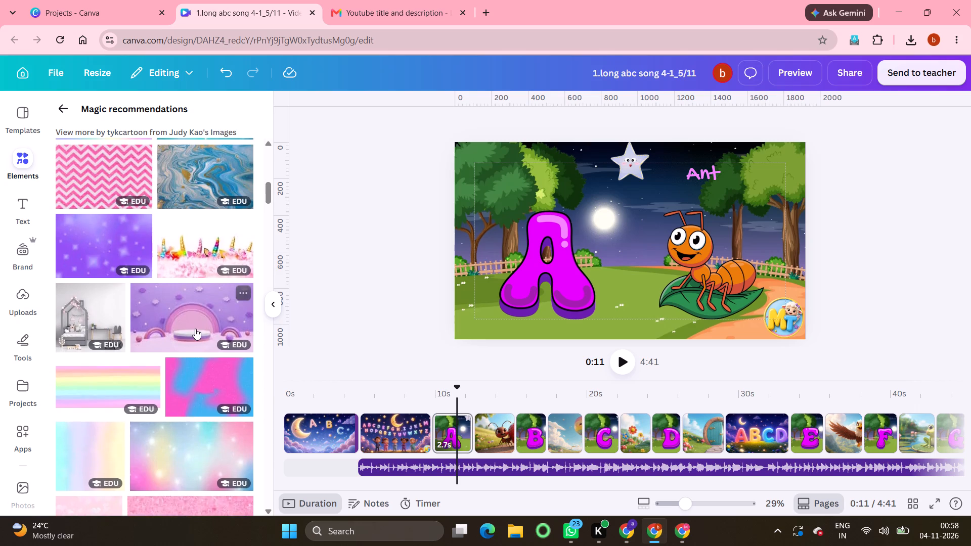
pyautogui.scroll(1, 195, 329)
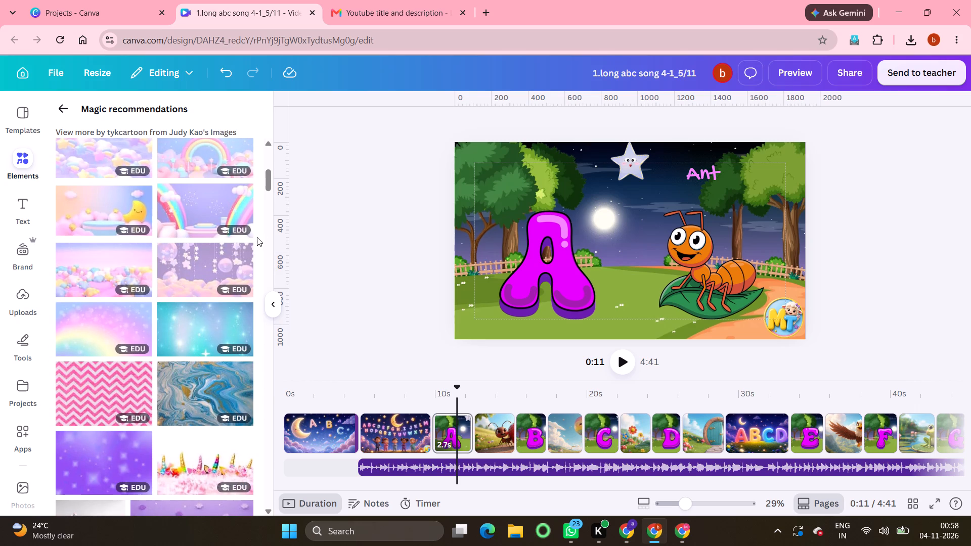
# Browse graphics similar to Dreamy Pastel Clouds and Stars Background for a letter A page background.
pyautogui.click(240, 249)
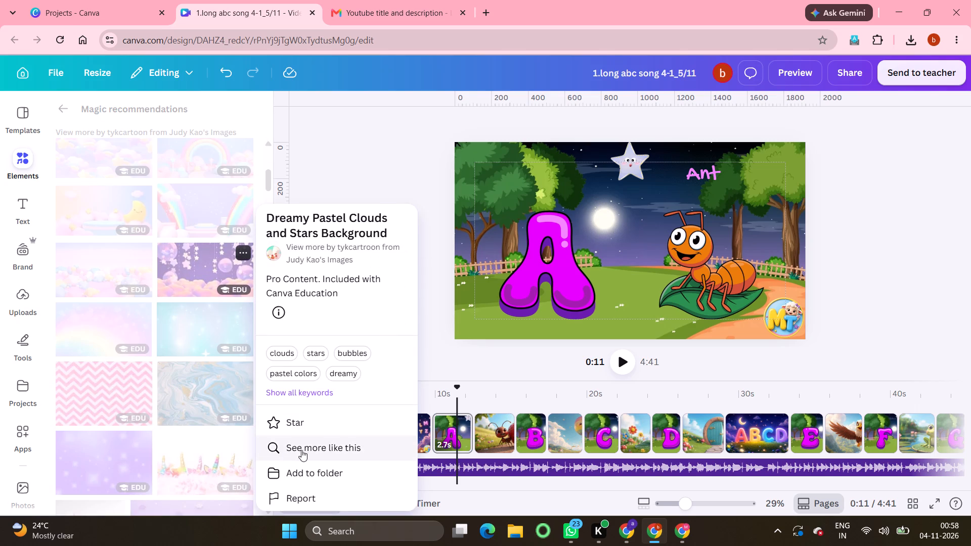
pyautogui.click(309, 449)
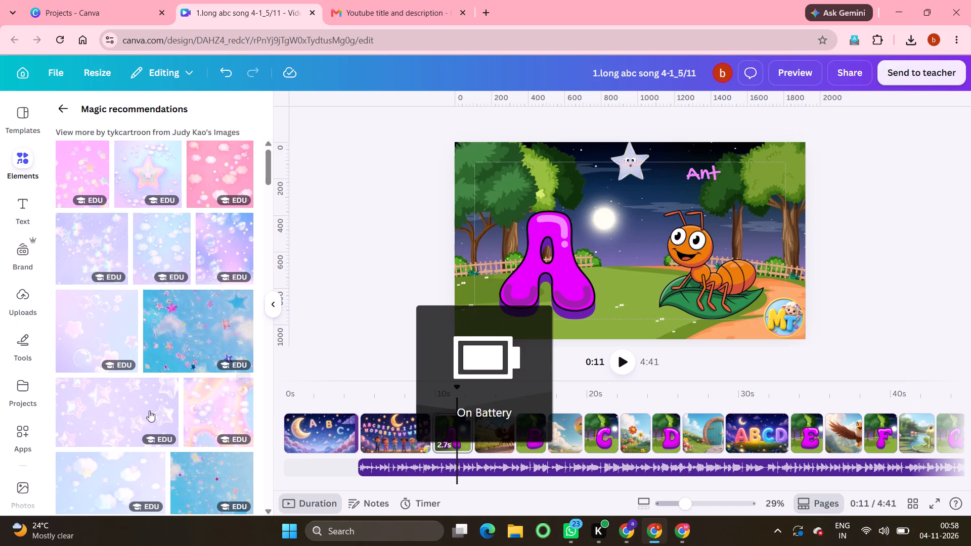
pyautogui.scroll(-9, 183, 427)
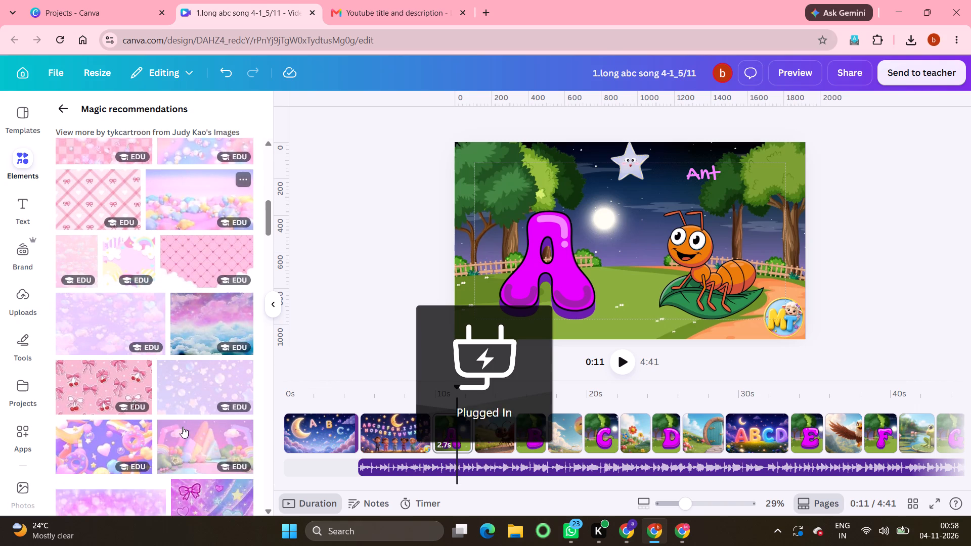
pyautogui.scroll(-4, 183, 427)
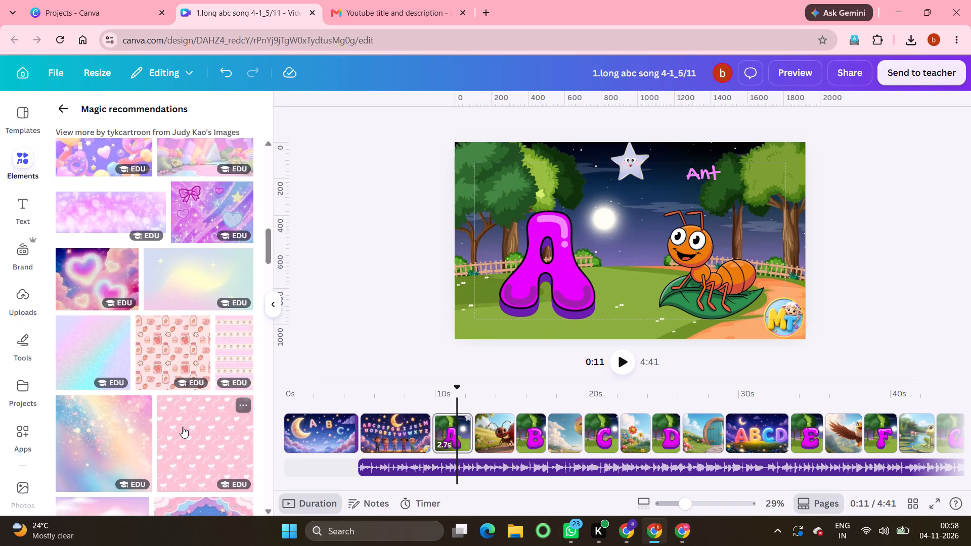
pyautogui.scroll(-3, 183, 427)
pyautogui.scroll(6, 183, 427)
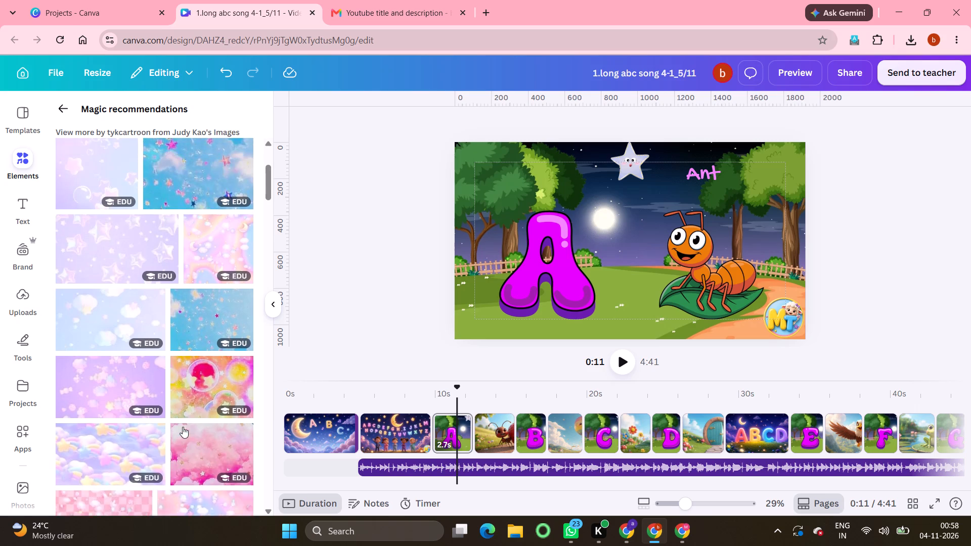
pyautogui.scroll(3, 183, 427)
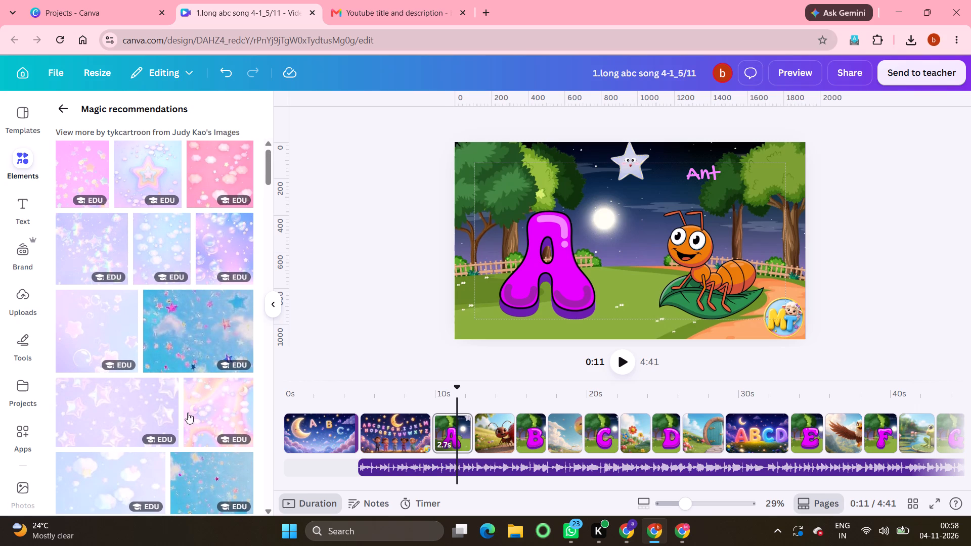
# Browse graphics similar to Whimsical Stars and Clouds Background for a new page background.
pyautogui.click(240, 299)
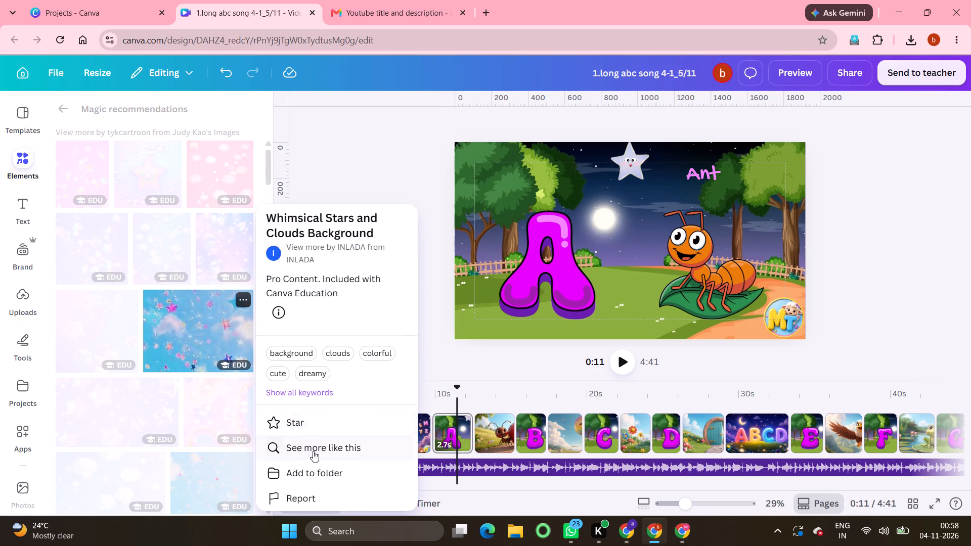
pyautogui.doubleClick(314, 451)
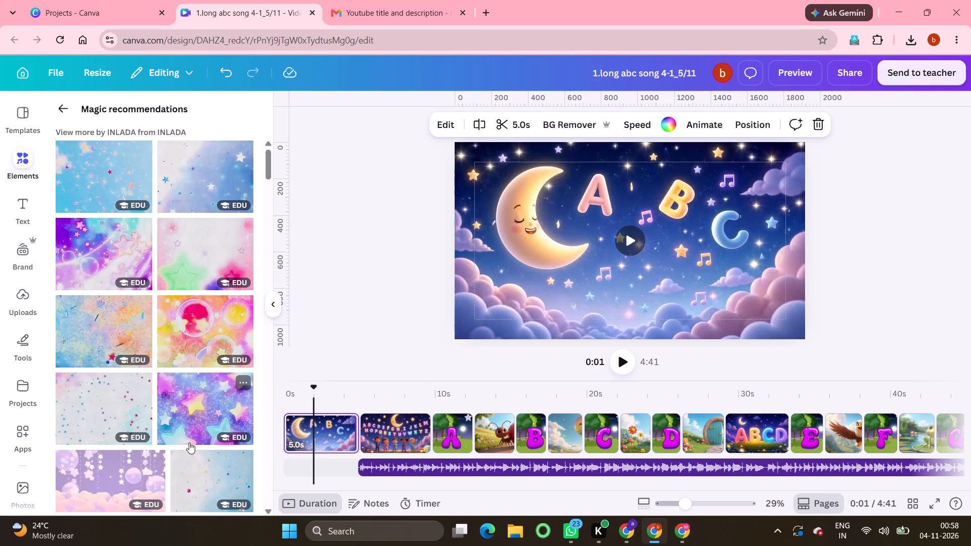
pyautogui.scroll(-9, 189, 442)
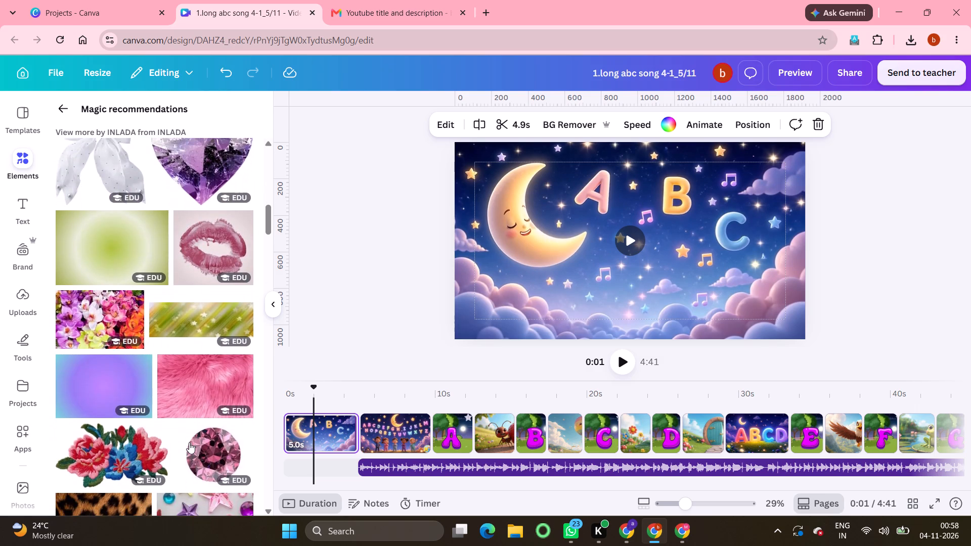
pyautogui.scroll(-5, 189, 442)
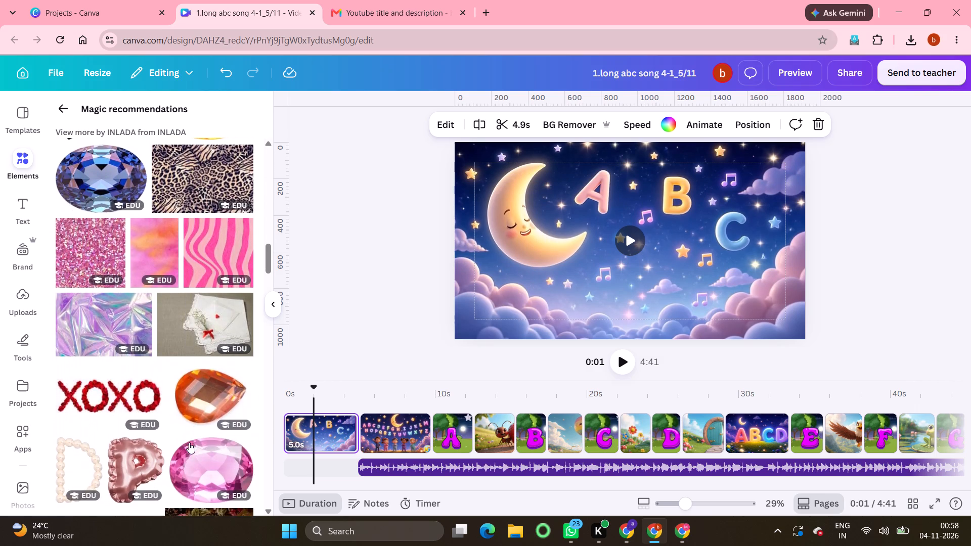
pyautogui.scroll(6, 189, 442)
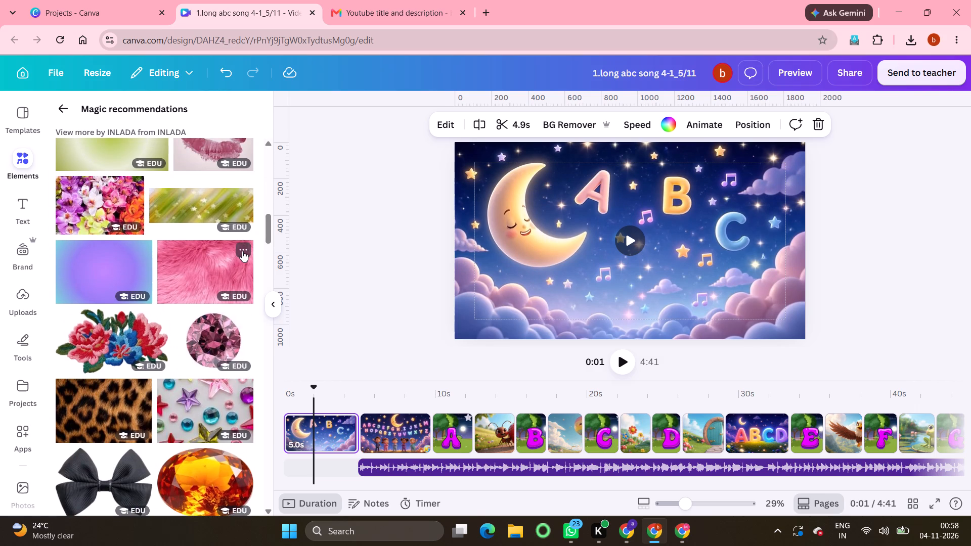
# Find graphics similar to the pink fur texture image.
pyautogui.click(244, 248)
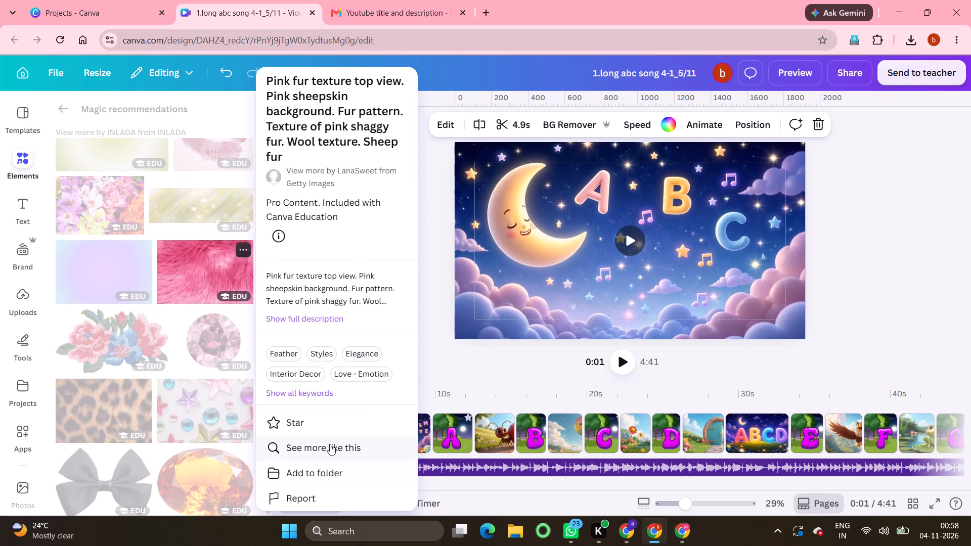
pyautogui.click(331, 441)
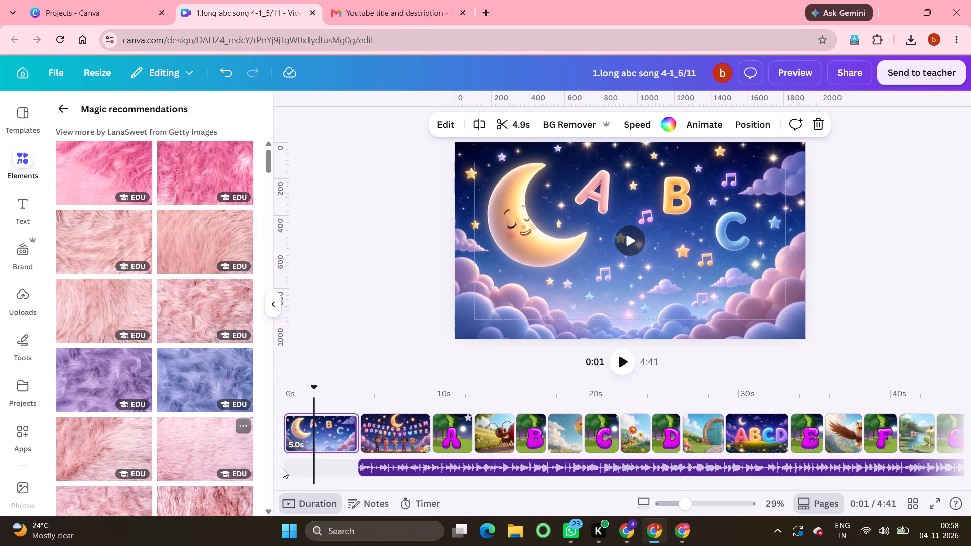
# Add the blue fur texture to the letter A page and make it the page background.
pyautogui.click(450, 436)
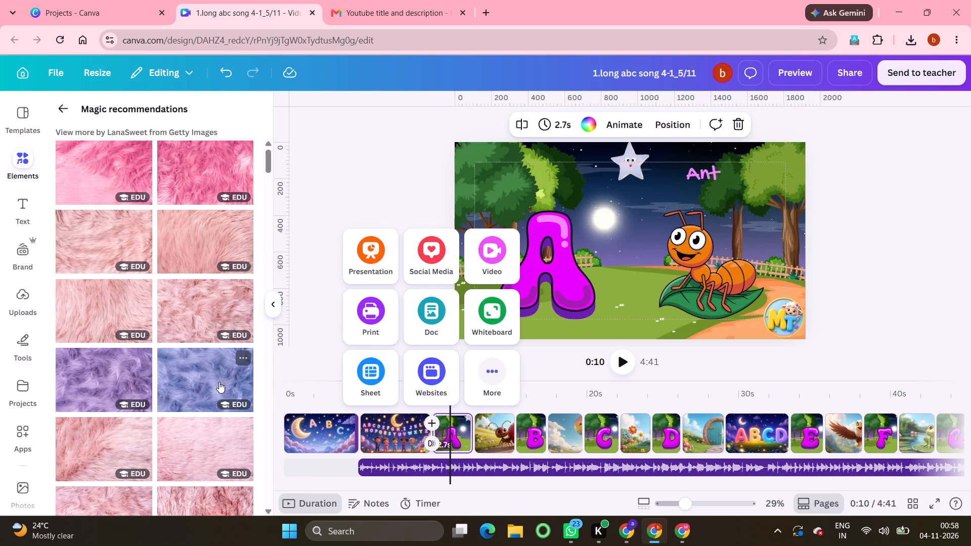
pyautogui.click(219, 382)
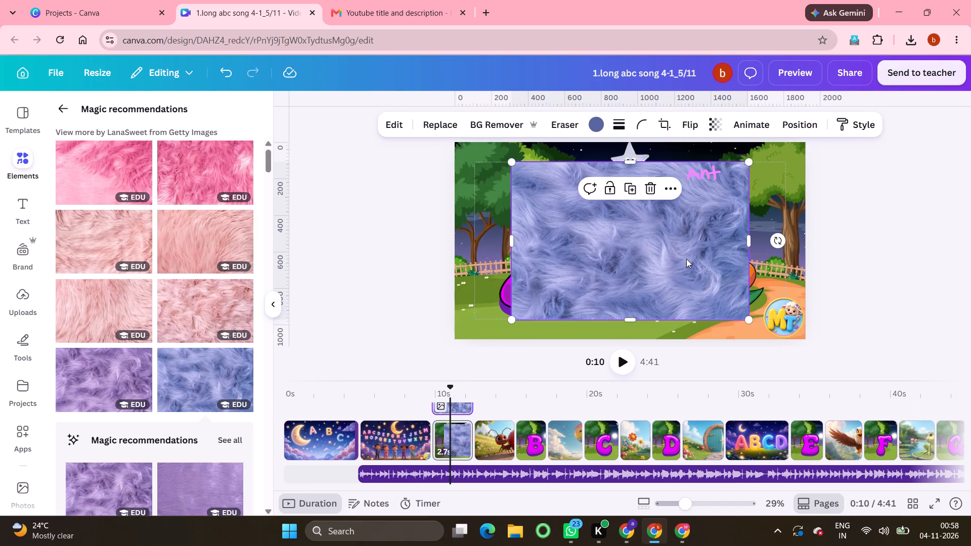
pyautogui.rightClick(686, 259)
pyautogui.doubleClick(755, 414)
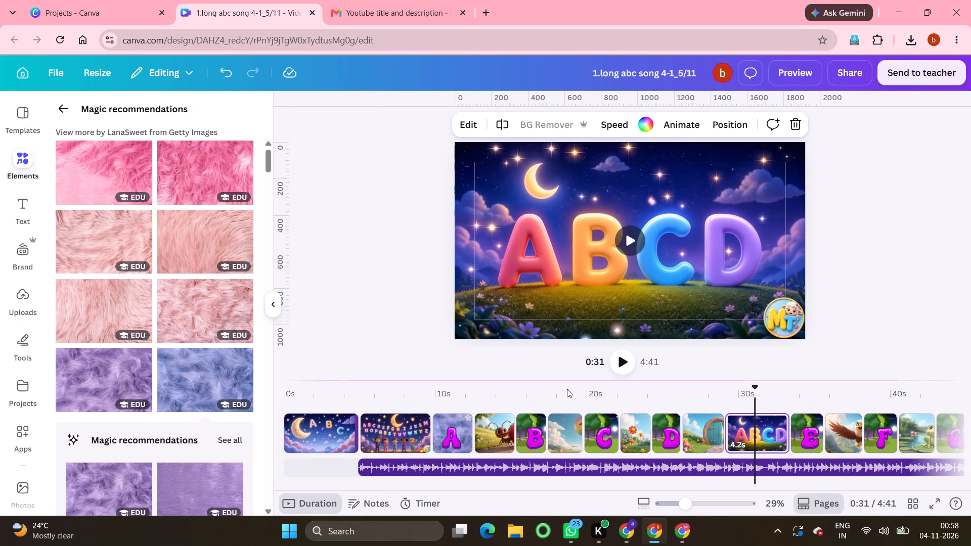
# Add the purple fur texture to the letter A page and replace the page background with it.
pyautogui.click(455, 421)
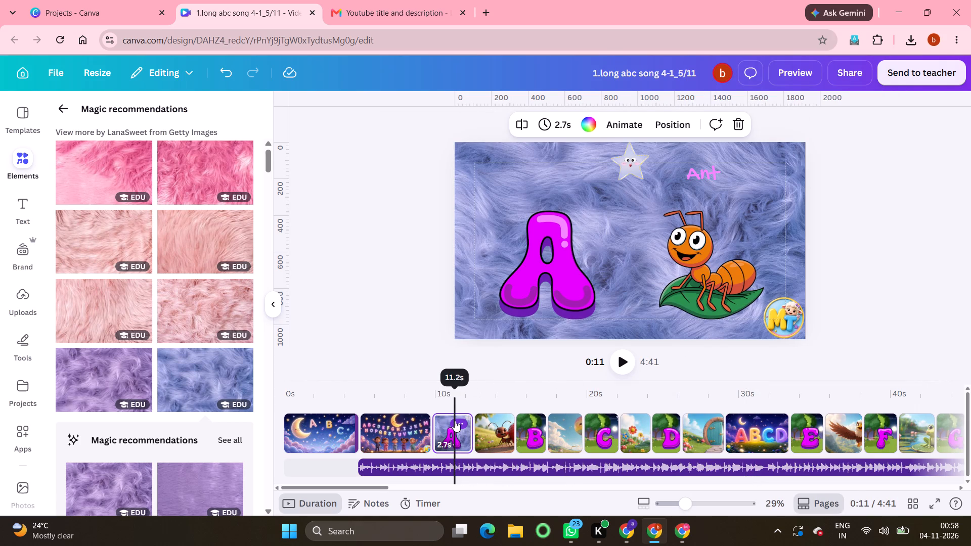
pyautogui.click(118, 382)
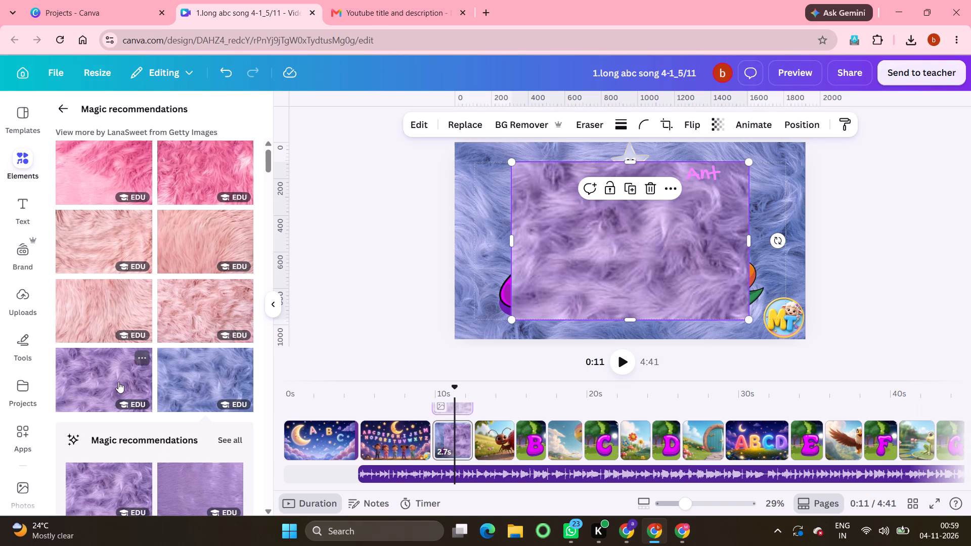
pyautogui.rightClick(695, 266)
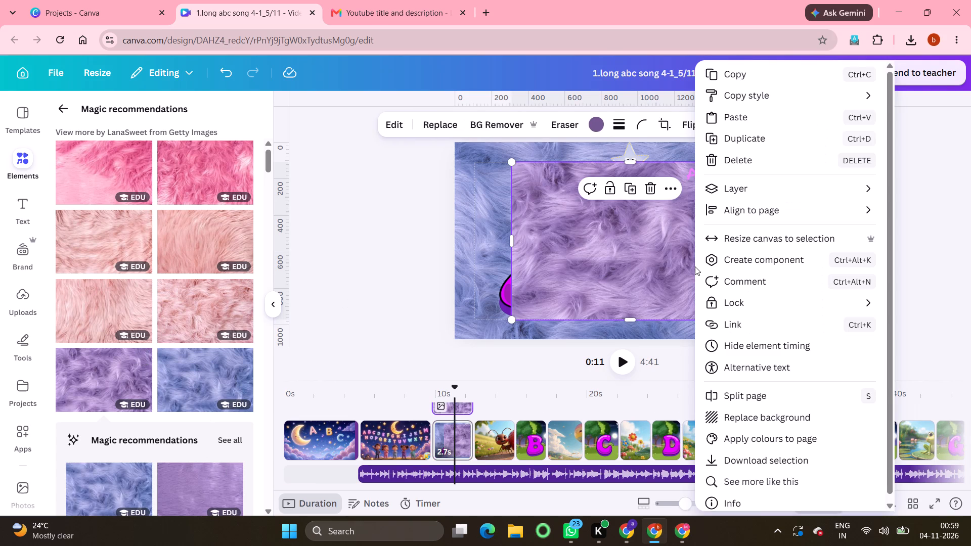
pyautogui.click(765, 423)
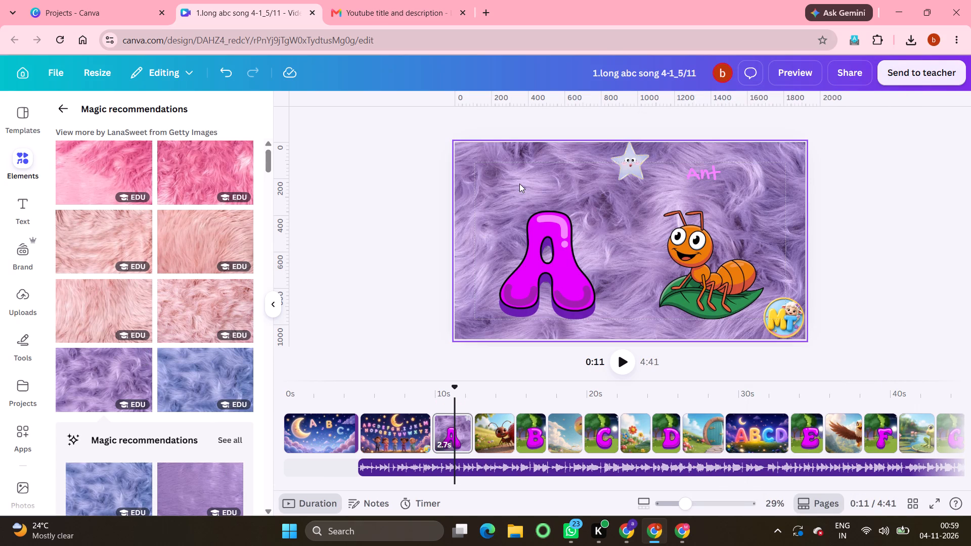
# Copy the purple fur background from the letter A page onto the letter B, C and D pages.
pyautogui.click(487, 178)
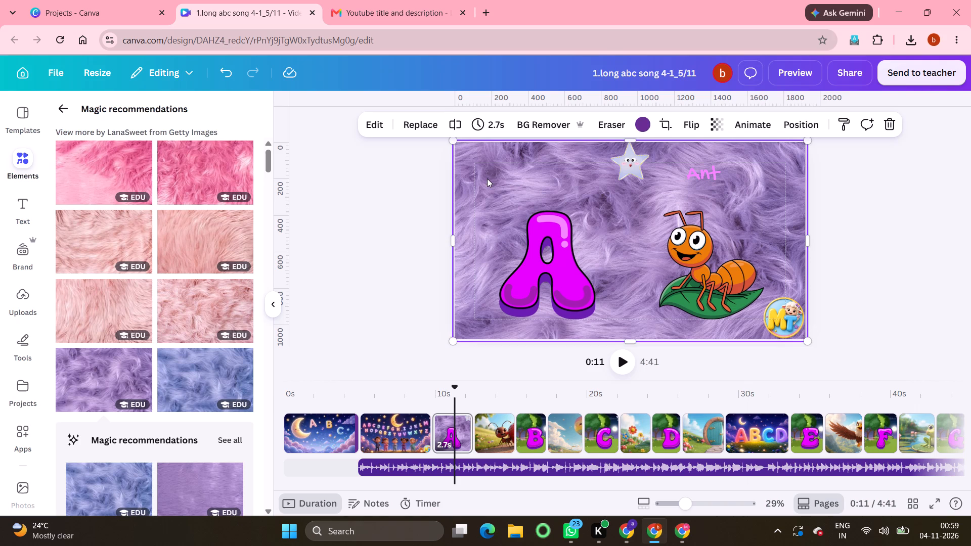
pyautogui.hotkey('ctrl', 'c')
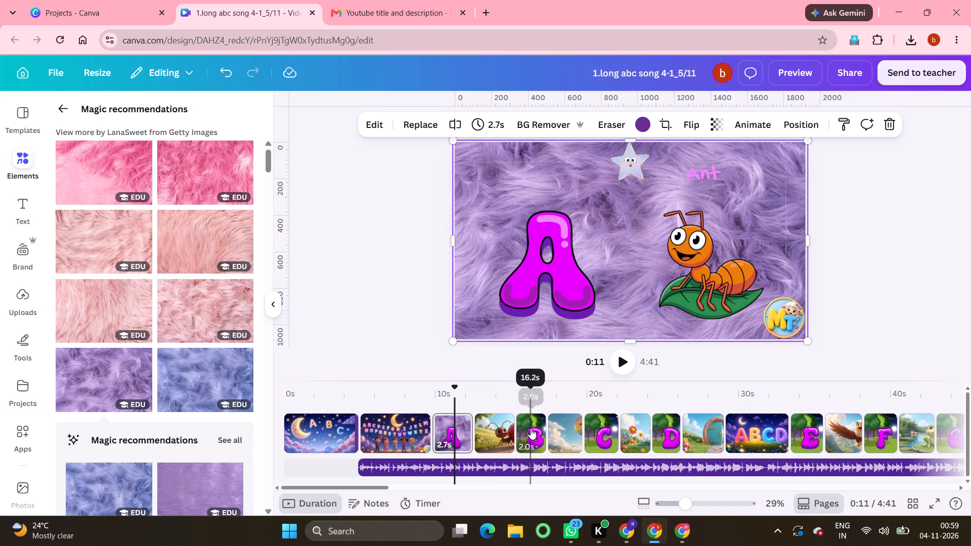
pyautogui.click(531, 428)
pyautogui.hotkey('ctrl', 'v')
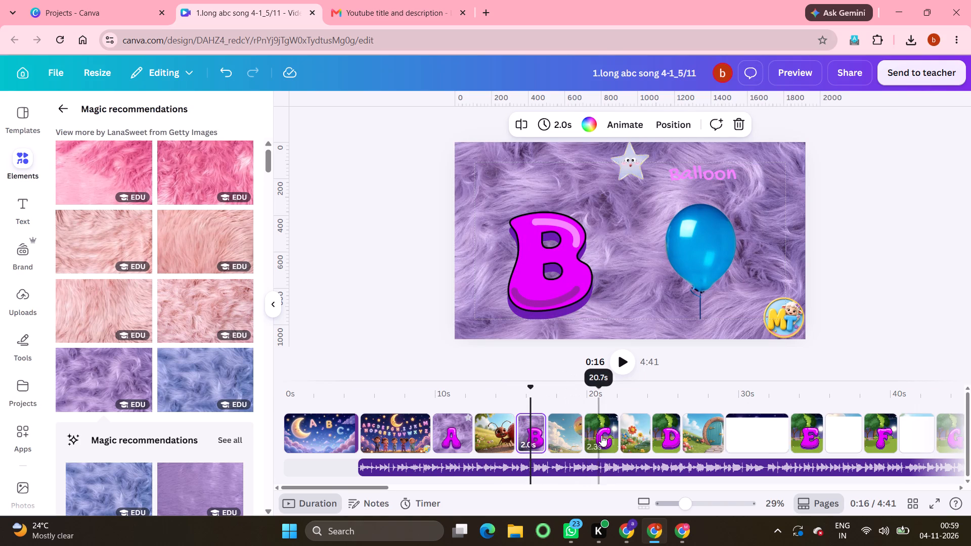
pyautogui.click(602, 436)
pyautogui.hotkey('ctrl', 'v')
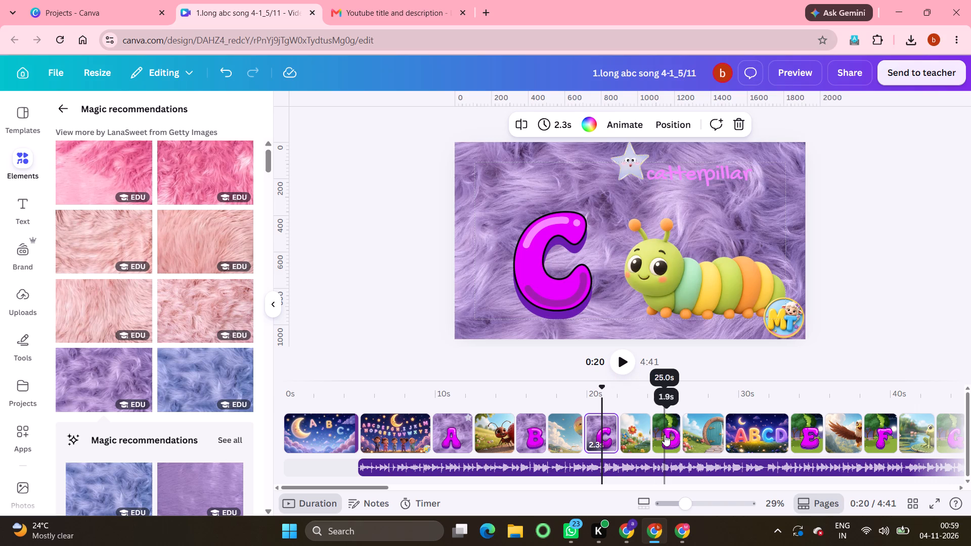
pyautogui.click(665, 435)
pyautogui.hotkey('ctrl', 'v')
# Paste the copied purple fur background onto the letter E, F, G and H pages.
pyautogui.click(808, 435)
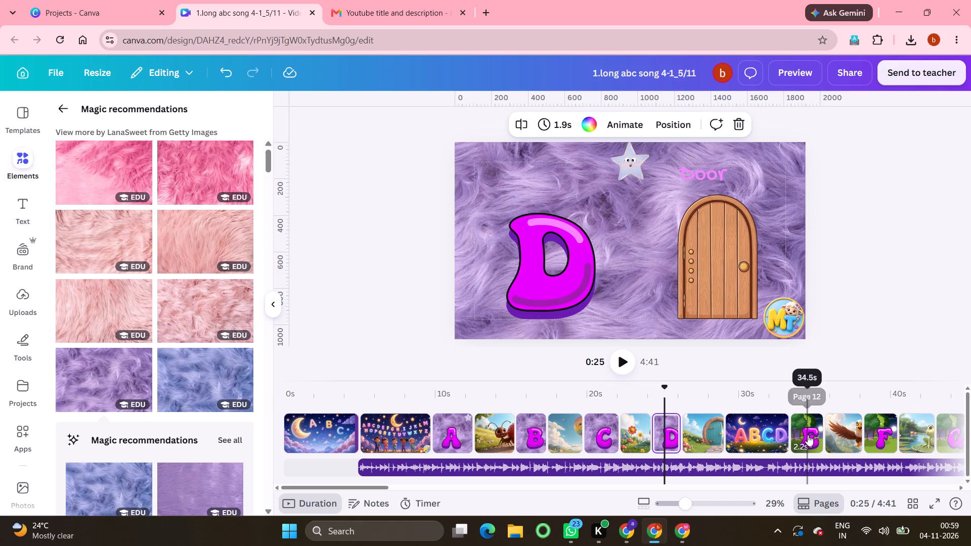
pyautogui.hotkey('ctrl', 'v')
pyautogui.hscroll(-3, 808, 435)
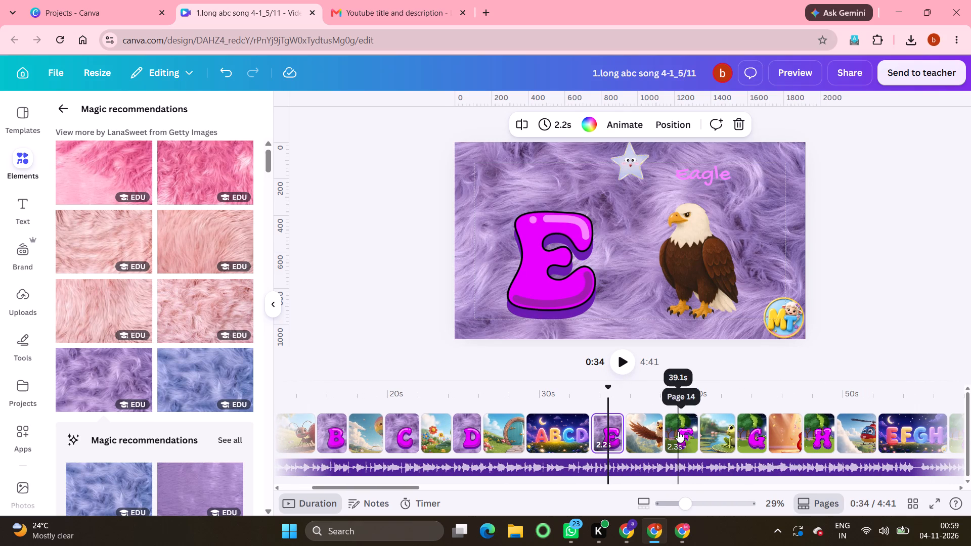
pyautogui.click(678, 431)
pyautogui.hotkey('ctrl', 'v')
pyautogui.click(758, 428)
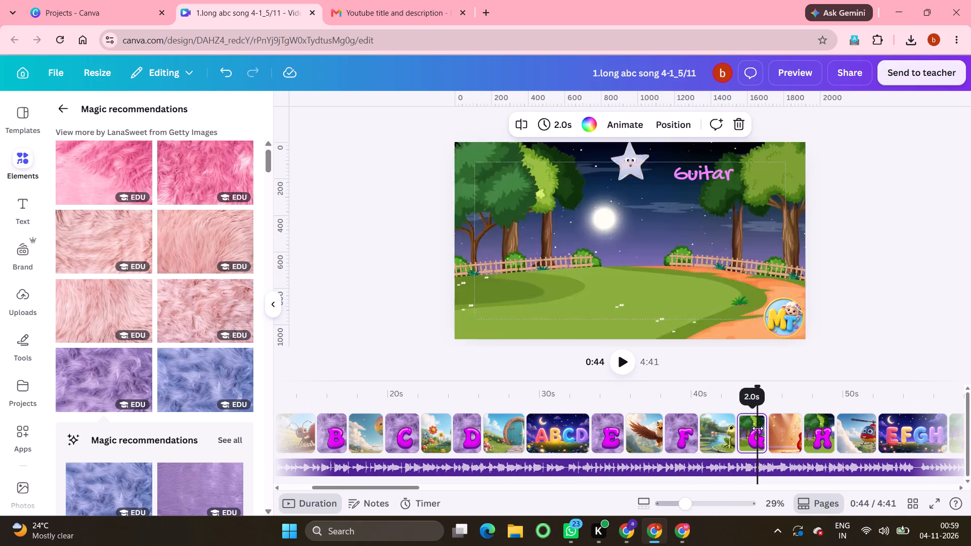
pyautogui.hotkey('ctrl', 'v')
pyautogui.click(826, 437)
pyautogui.hotkey('ctrl', 'v')
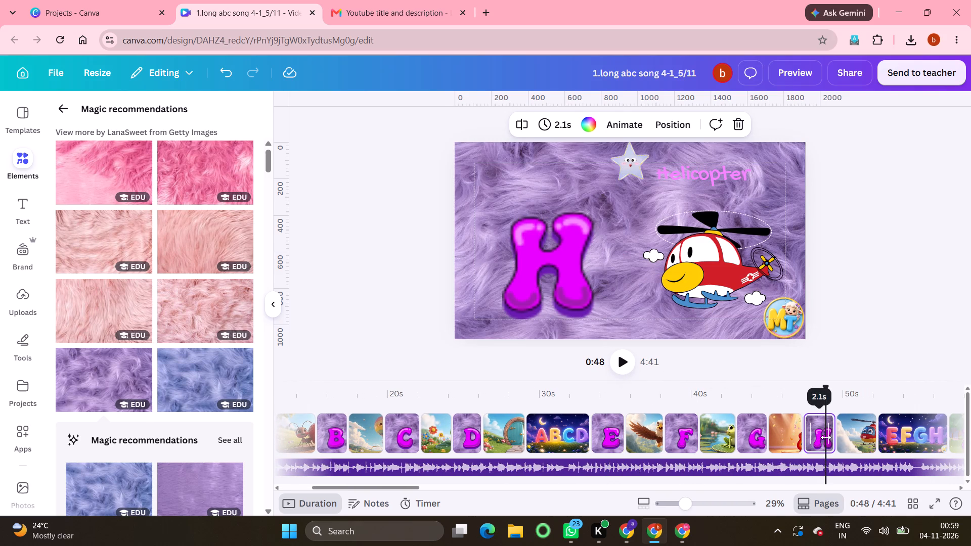
# Paste the copied purple fur background onto the letter I, J, K and L pages.
pyautogui.hscroll(-3, 826, 437)
pyautogui.click(782, 430)
pyautogui.hotkey('ctrl', 'v')
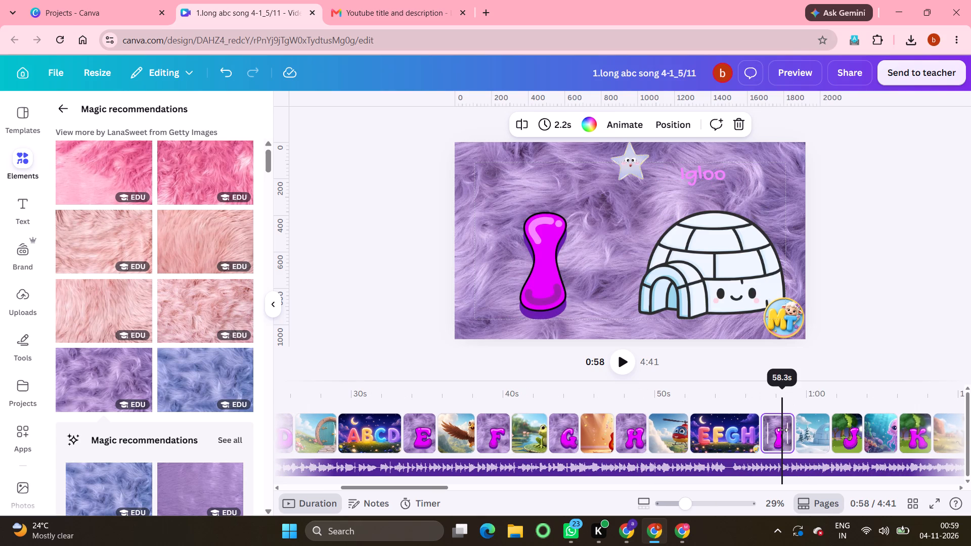
pyautogui.click(850, 438)
pyautogui.hotkey('ctrl', 'v')
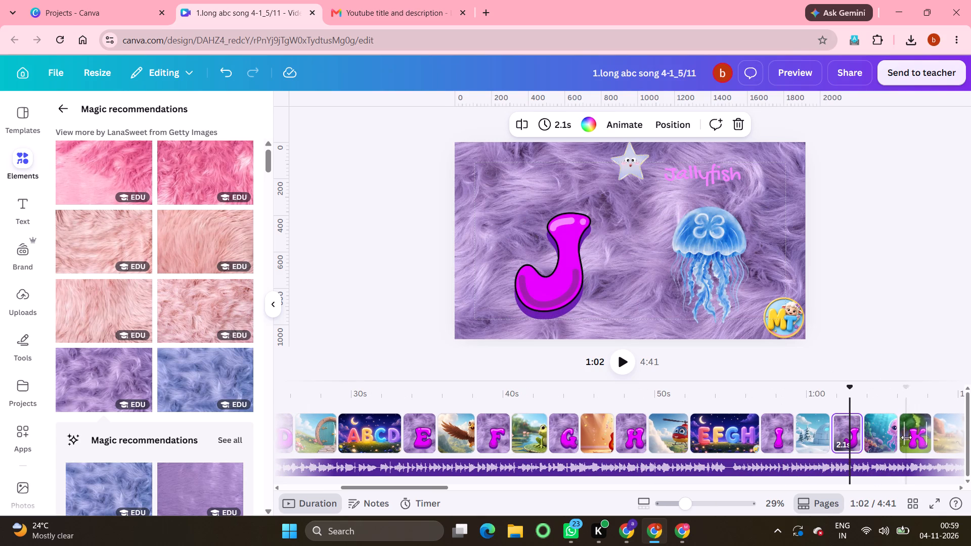
pyautogui.click(906, 437)
pyautogui.hotkey('ctrl', 'v')
pyautogui.hscroll(-4, 906, 437)
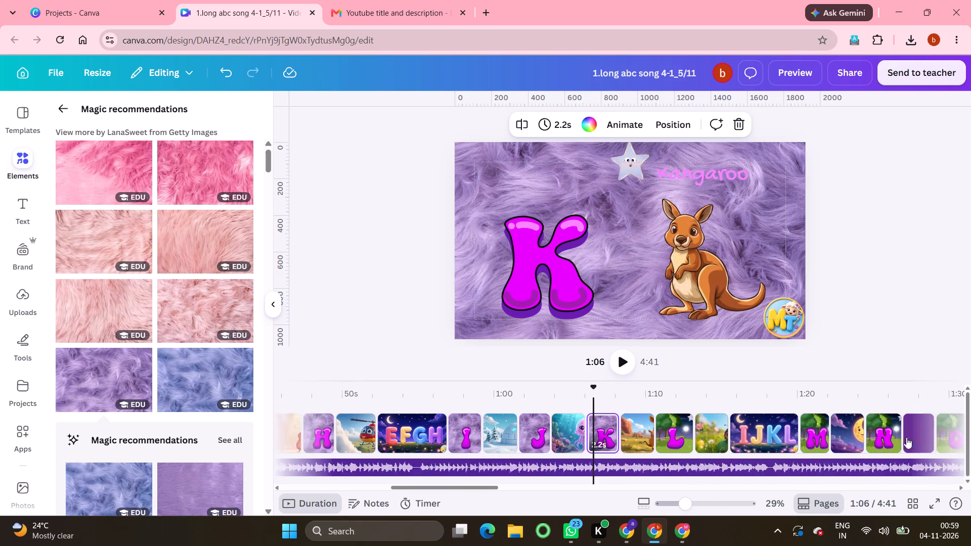
pyautogui.click(581, 431)
pyautogui.hotkey('ctrl', 'v')
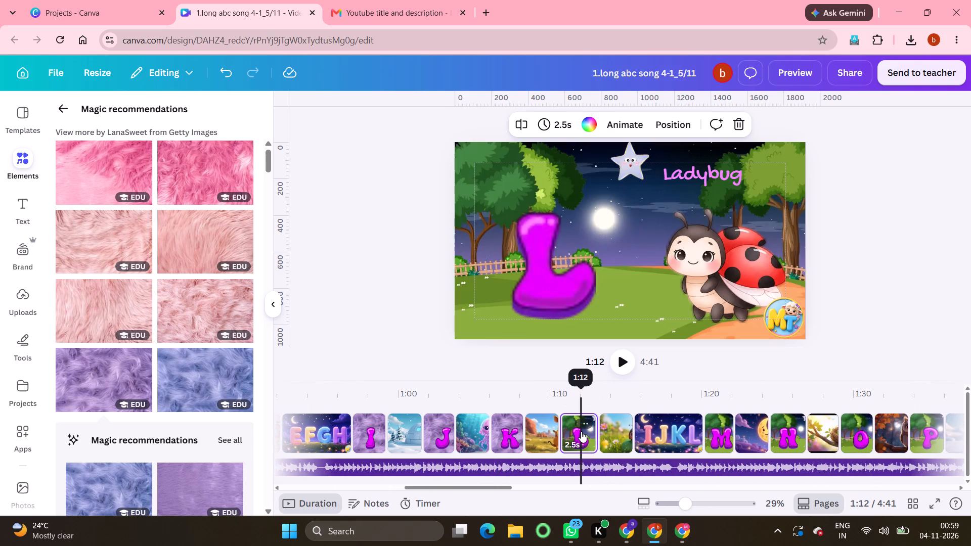
# Paste the copied purple fur background onto the letter M, N, O and P pages.
pyautogui.click(714, 440)
pyautogui.hotkey('ctrl', 'v')
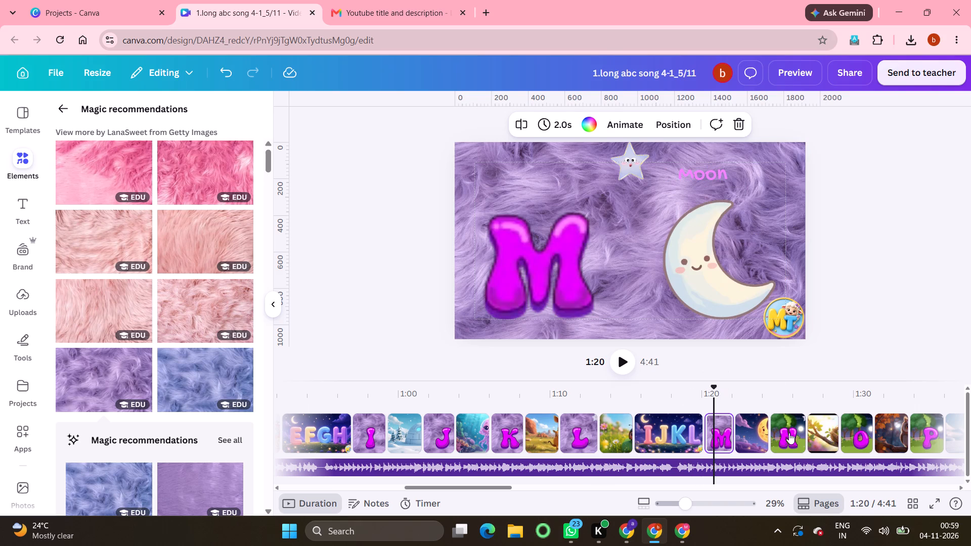
pyautogui.click(793, 434)
pyautogui.hotkey('ctrl', 'v')
pyautogui.click(862, 434)
pyautogui.hotkey('ctrl', 'v')
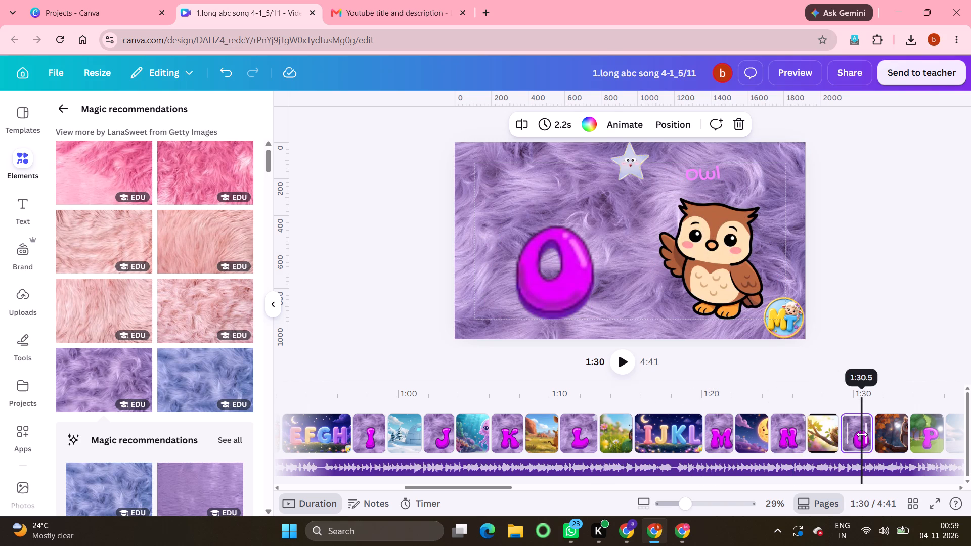
pyautogui.click(926, 439)
pyautogui.hotkey('ctrl', 'v')
# Paste the copied purple fur background onto the letter Q, R, S and T pages.
pyautogui.hscroll(-2, 926, 439)
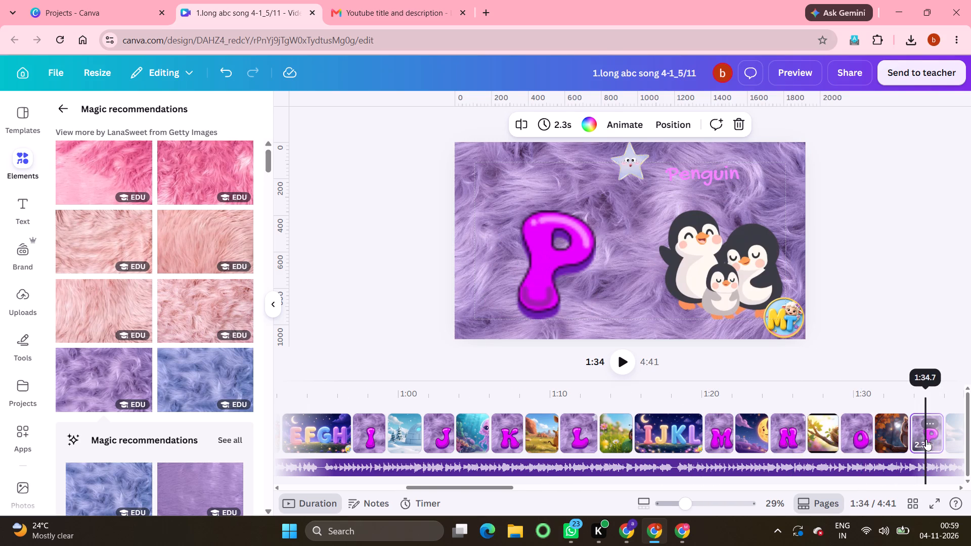
pyautogui.hscroll(-4, 926, 439)
pyautogui.click(466, 426)
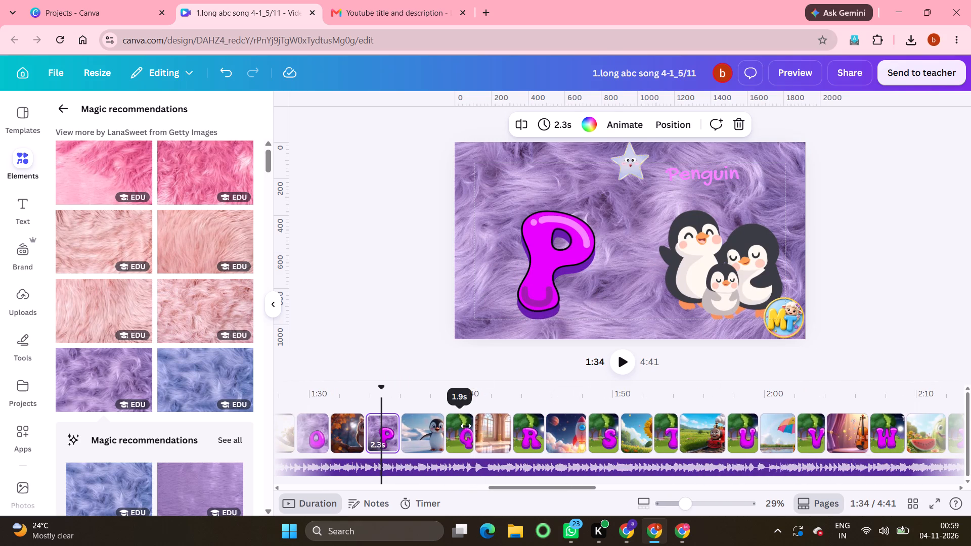
pyautogui.hotkey('ctrl', 'v')
pyautogui.click(523, 437)
pyautogui.hotkey('ctrl', 'v')
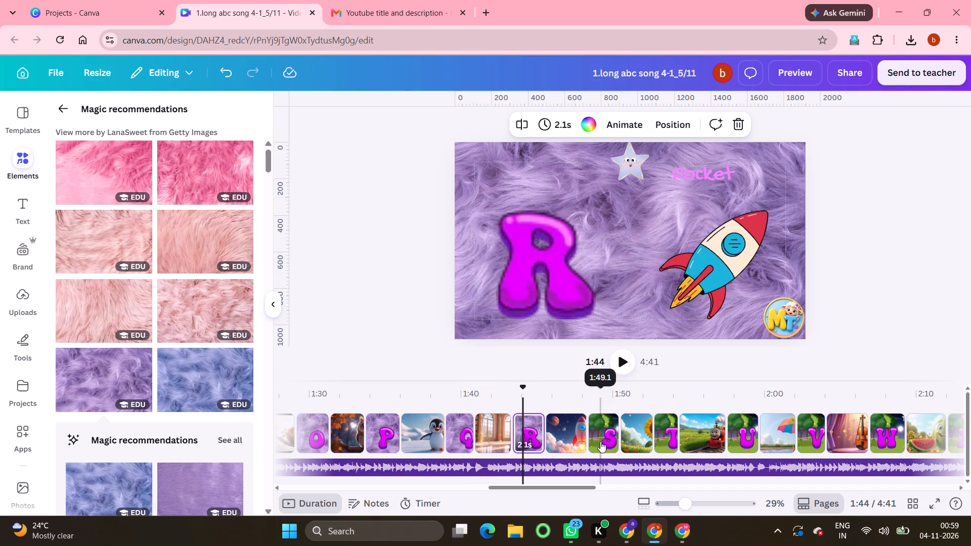
pyautogui.click(601, 441)
pyautogui.hotkey('ctrl', 'v')
pyautogui.click(669, 438)
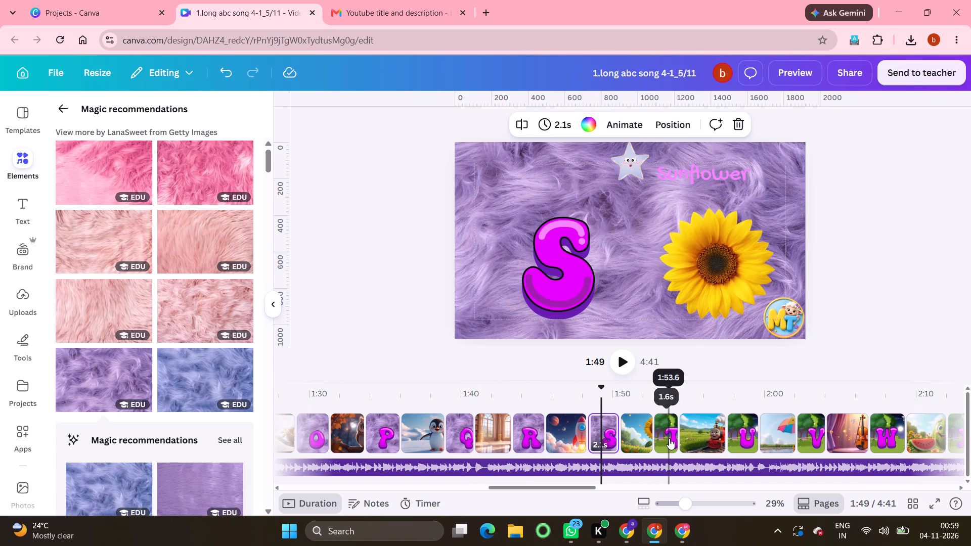
pyautogui.hotkey('ctrl', 'v')
# Paste the copied purple fur background onto the letter U, V and W pages.
pyautogui.click(742, 442)
pyautogui.hotkey('ctrl', 'v')
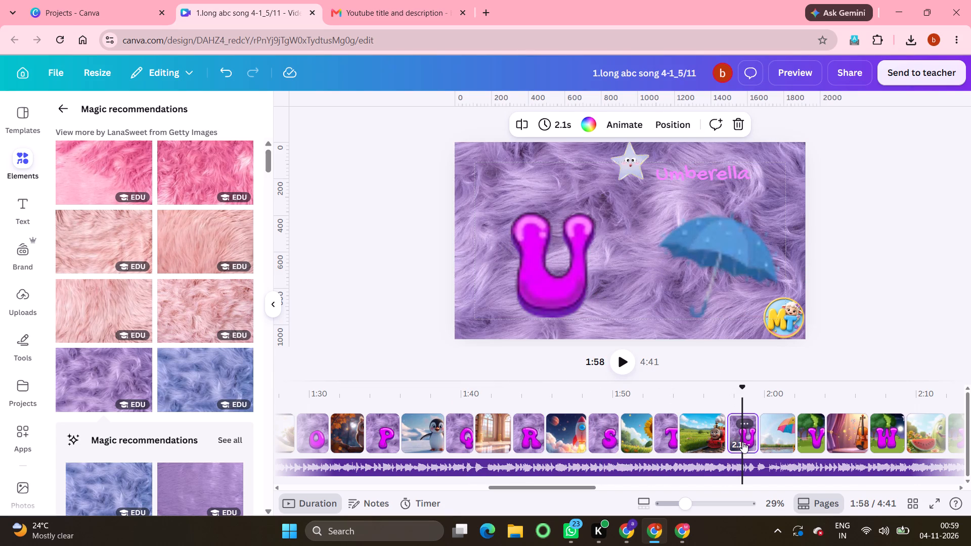
pyautogui.click(811, 438)
pyautogui.hotkey('ctrl', 'v')
pyautogui.click(892, 439)
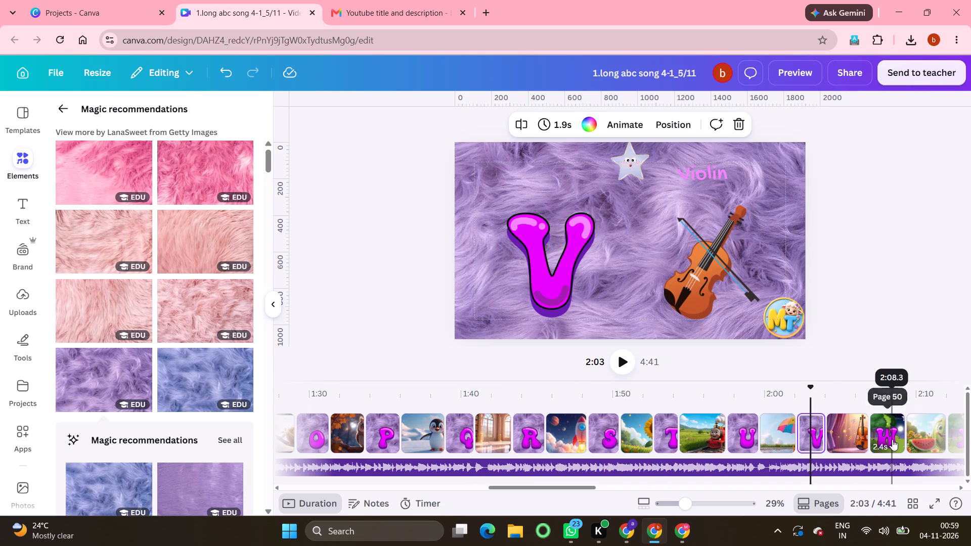
pyautogui.hotkey('ctrl', 'v')
# Paste the copied purple fur background onto the letter X and Y pages and try it on the letter Z page.
pyautogui.hscroll(-4, 892, 439)
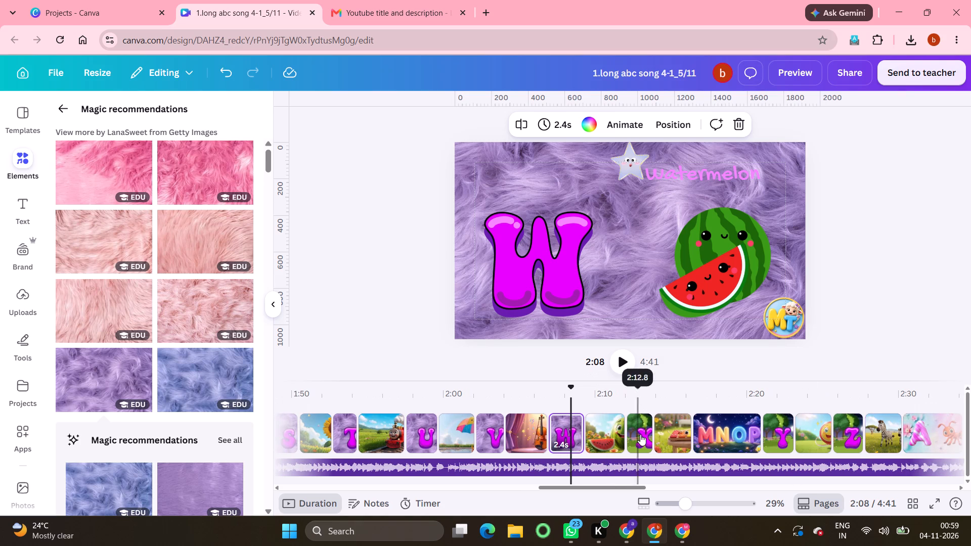
pyautogui.click(645, 431)
pyautogui.hotkey('ctrl', 'v')
pyautogui.click(785, 427)
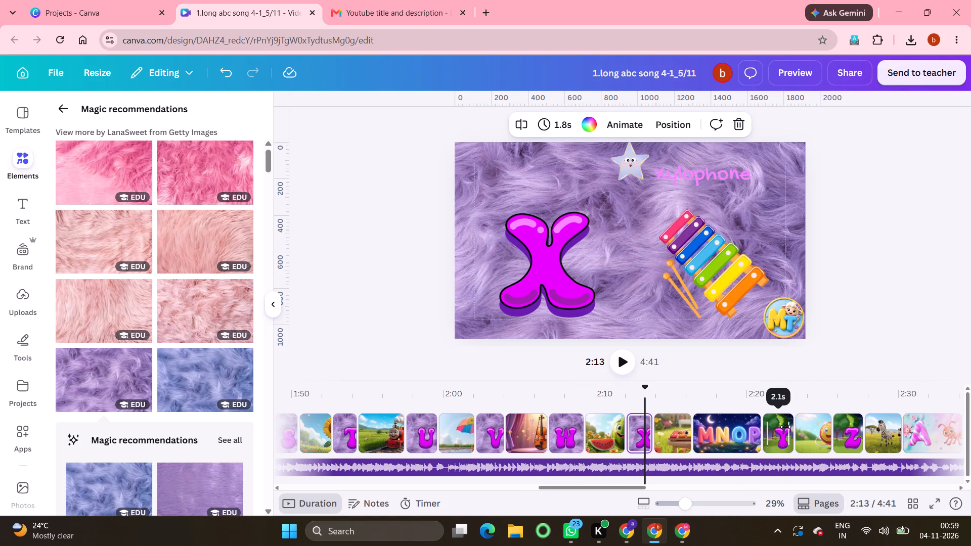
pyautogui.hotkey('ctrl', 'v')
pyautogui.click(855, 433)
pyautogui.hotkey('ctrl', 'v')
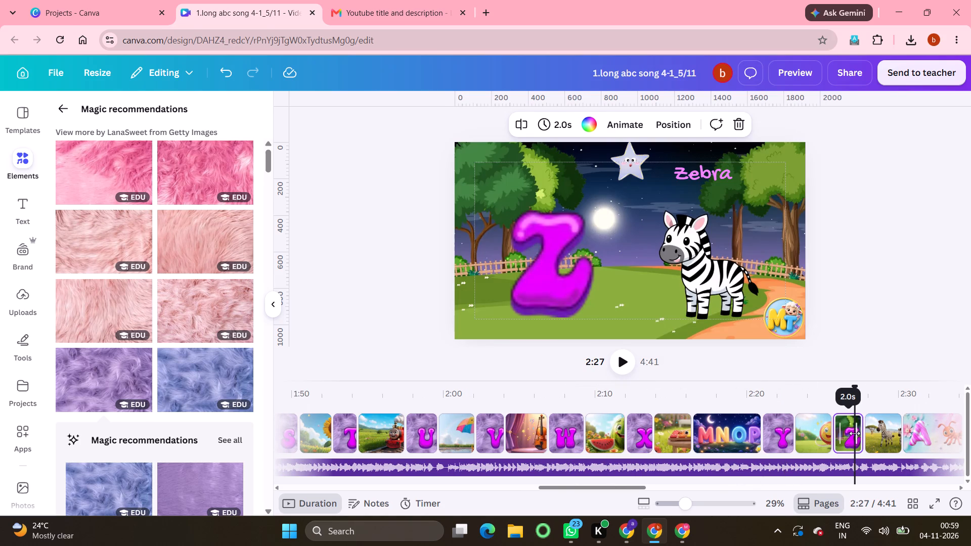
# Browse the recommended texture images for a background for the second series of letter pages.
pyautogui.hscroll(-4, 855, 433)
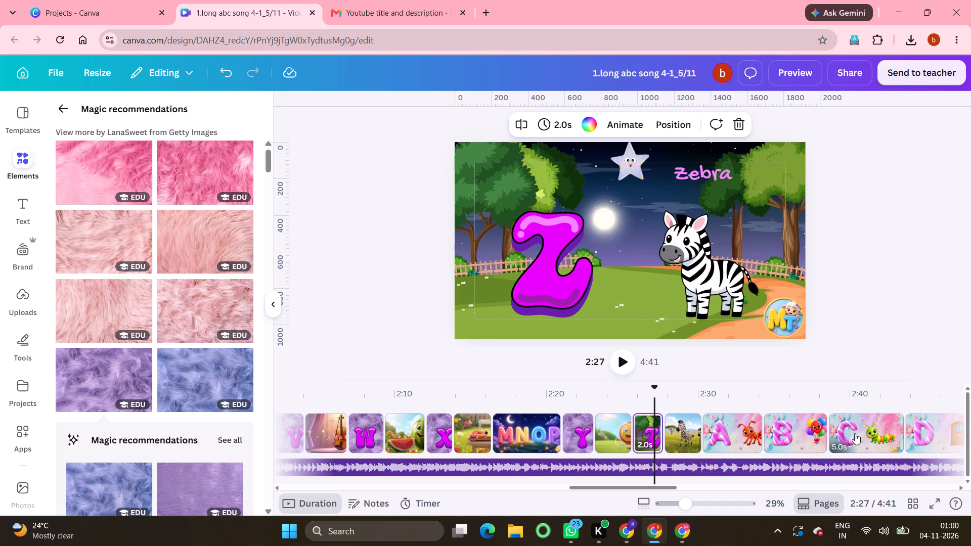
pyautogui.scroll(-2, 204, 463)
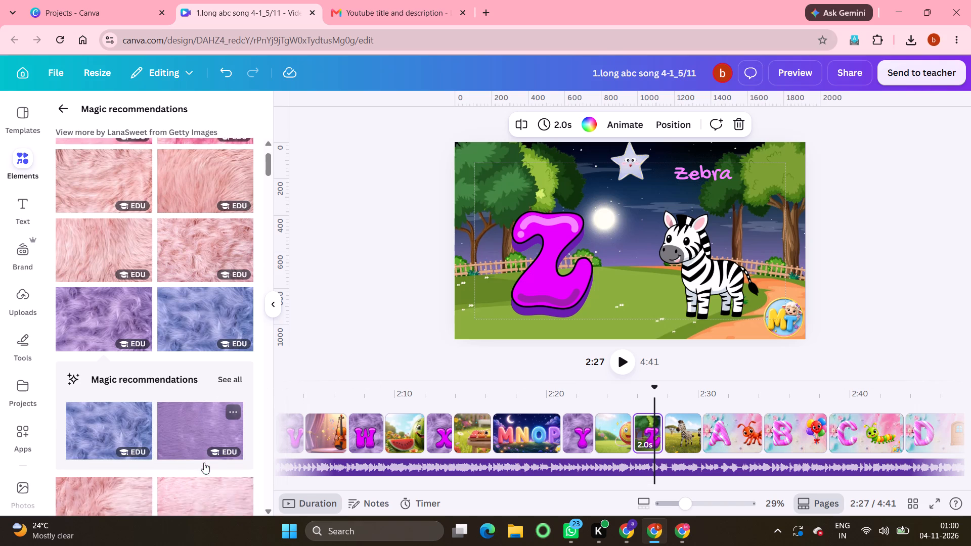
pyautogui.scroll(-8, 204, 463)
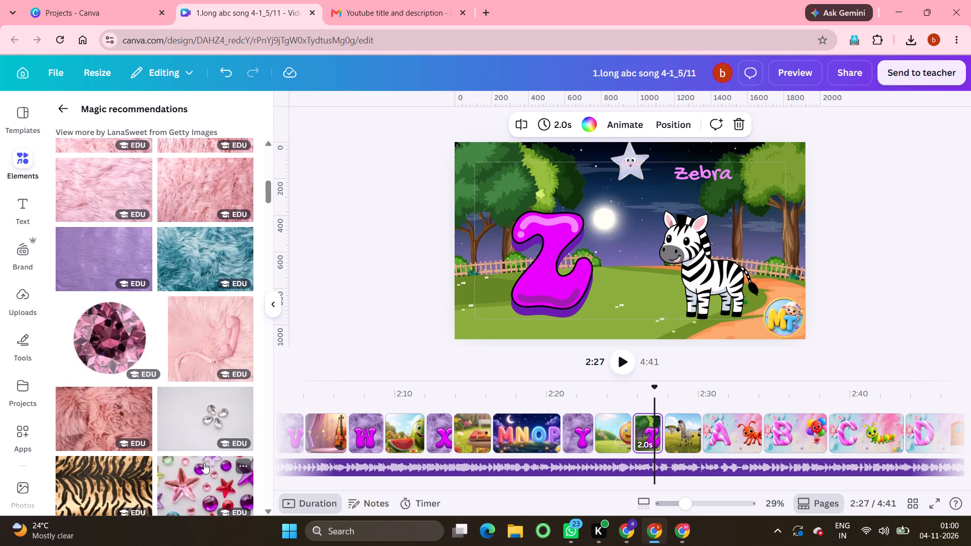
pyautogui.scroll(-6, 204, 463)
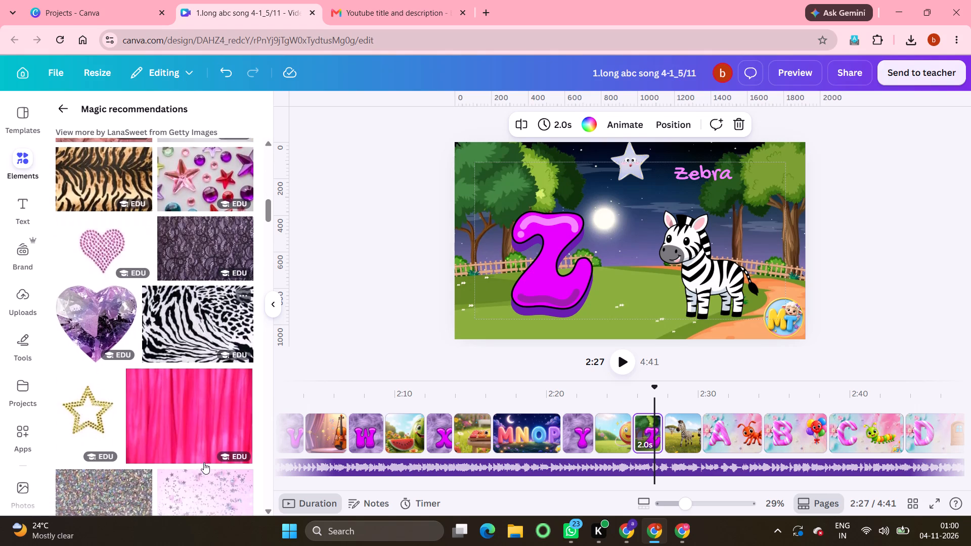
pyautogui.scroll(-5, 204, 463)
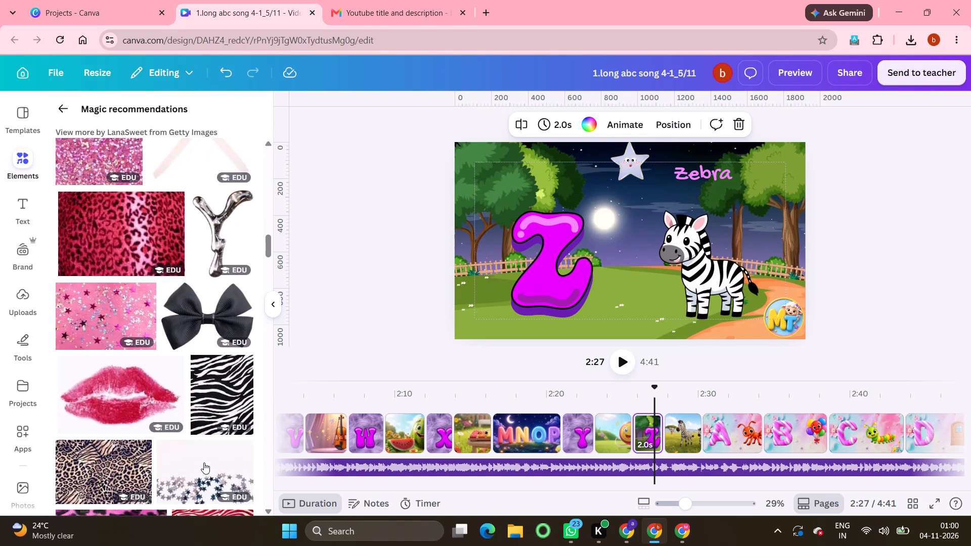
pyautogui.scroll(8, 204, 463)
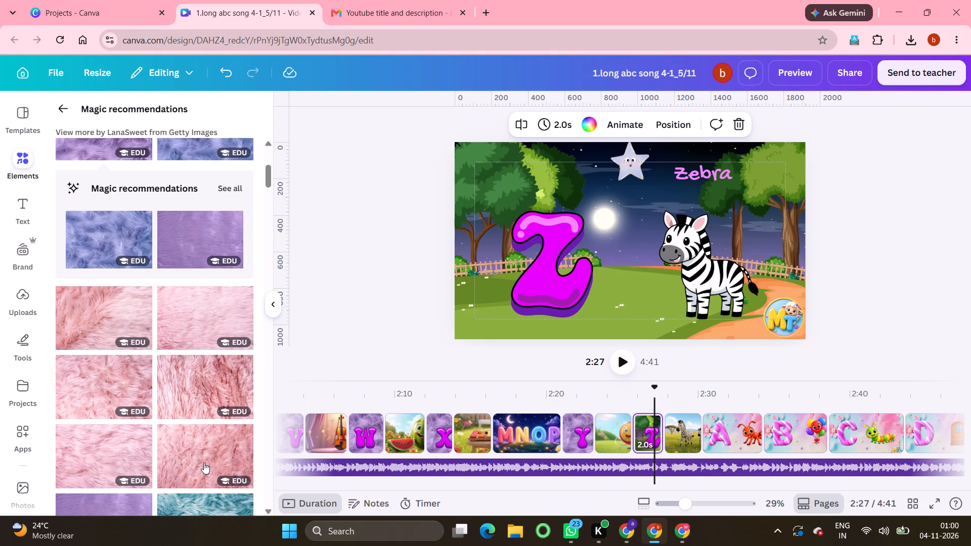
pyautogui.scroll(5, 204, 463)
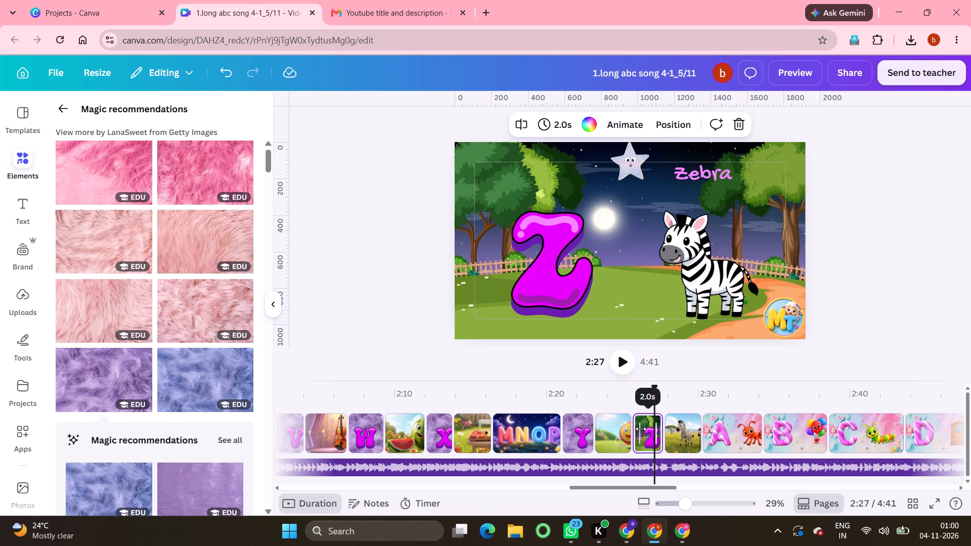
# Paste the copied purple fur background onto the letter Z zebra page.
pyautogui.hotkey('ctrl', 'v')
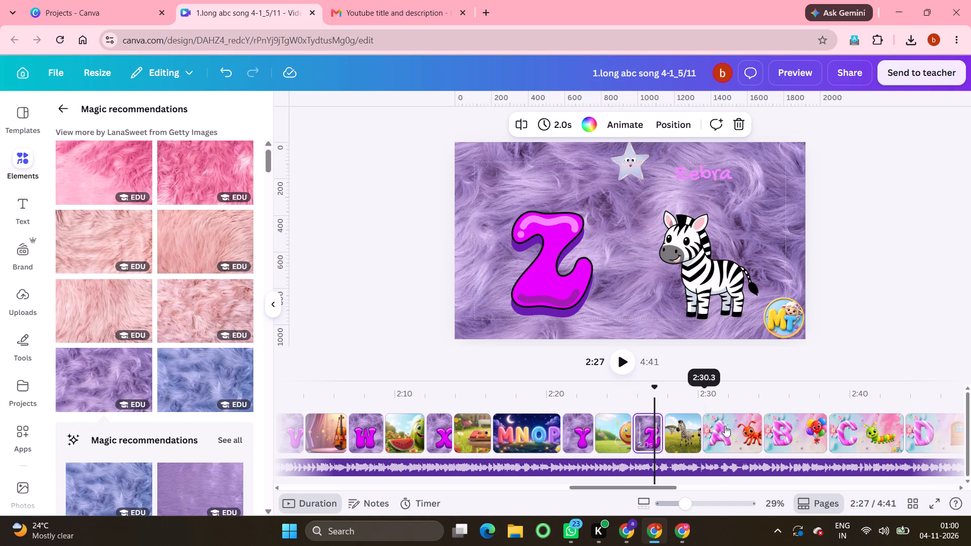
# Add the light pink fur texture to the letter A page with the ant and replace the page background with it.
pyautogui.click(740, 430)
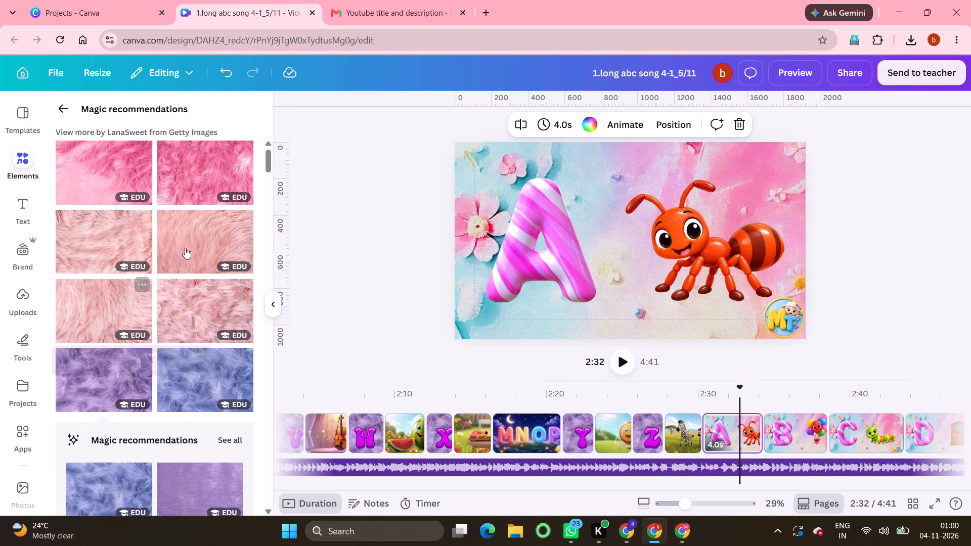
pyautogui.click(204, 321)
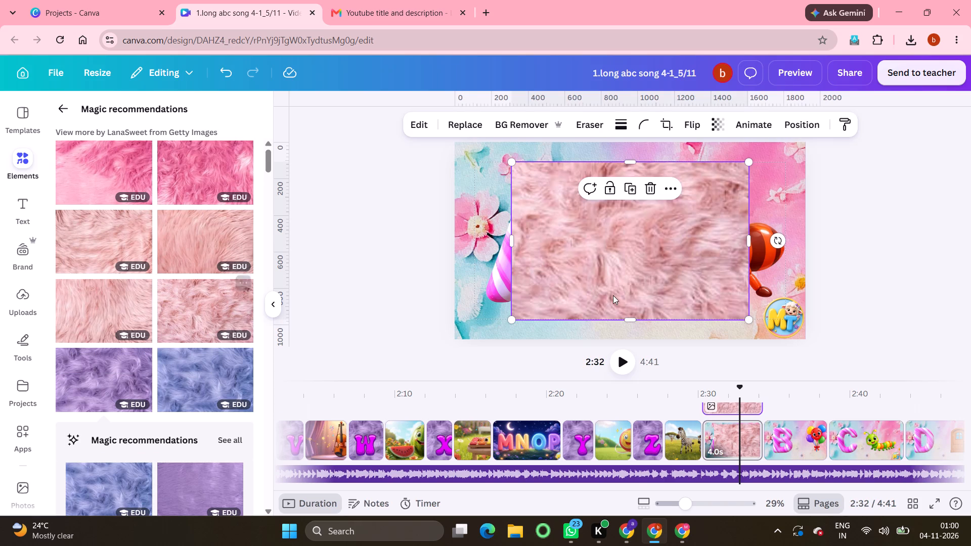
pyautogui.rightClick(680, 255)
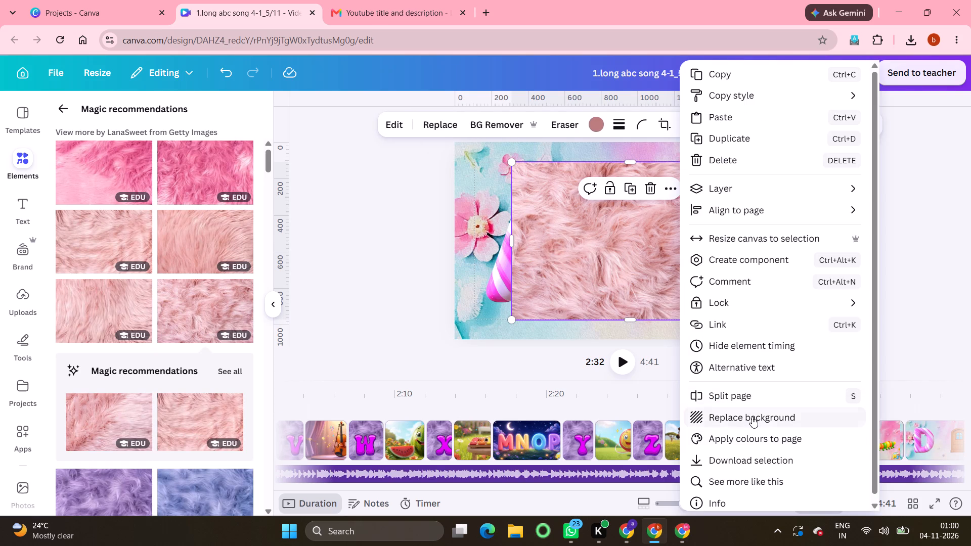
pyautogui.click(752, 417)
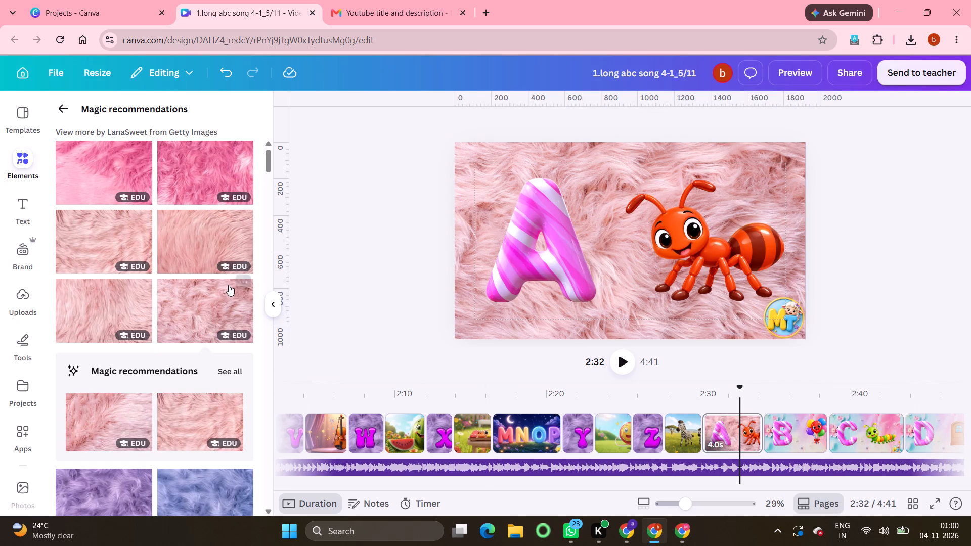
# Browse the recommended fur textures for another background for the letter A ant page.
pyautogui.click(244, 146)
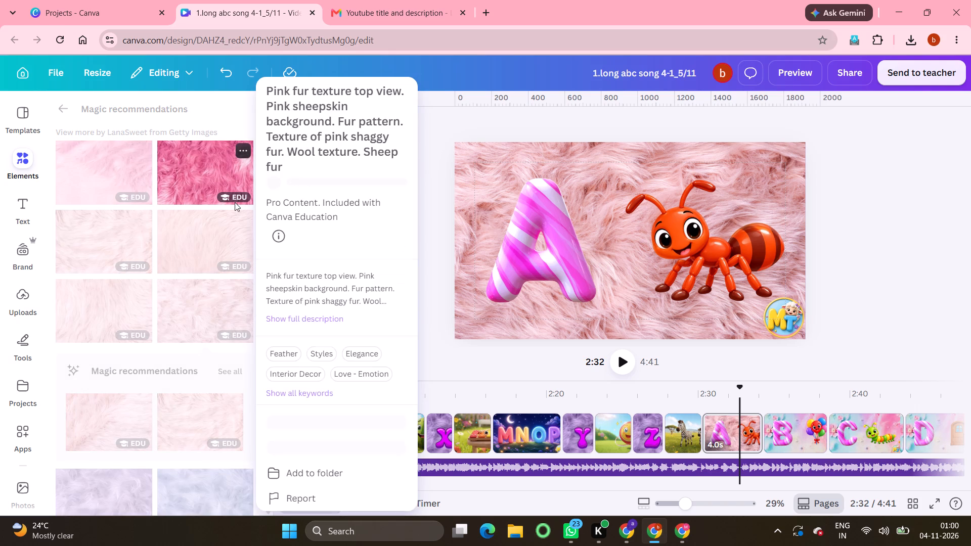
pyautogui.click(319, 447)
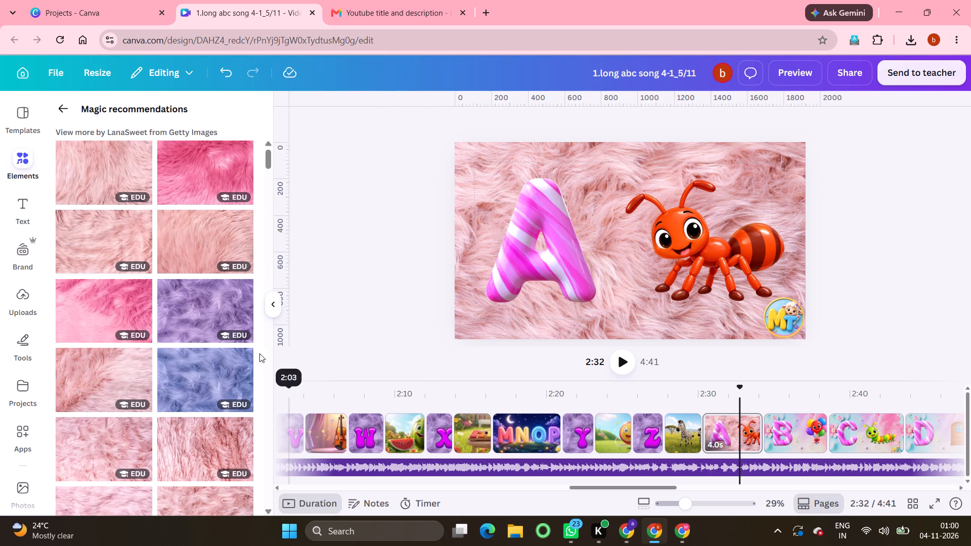
pyautogui.scroll(-3, 173, 445)
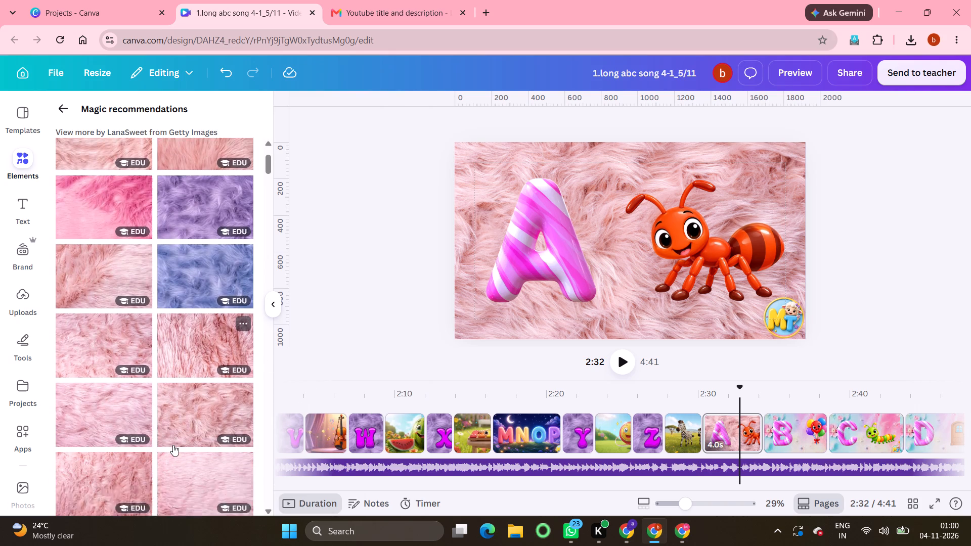
pyautogui.scroll(-6, 173, 445)
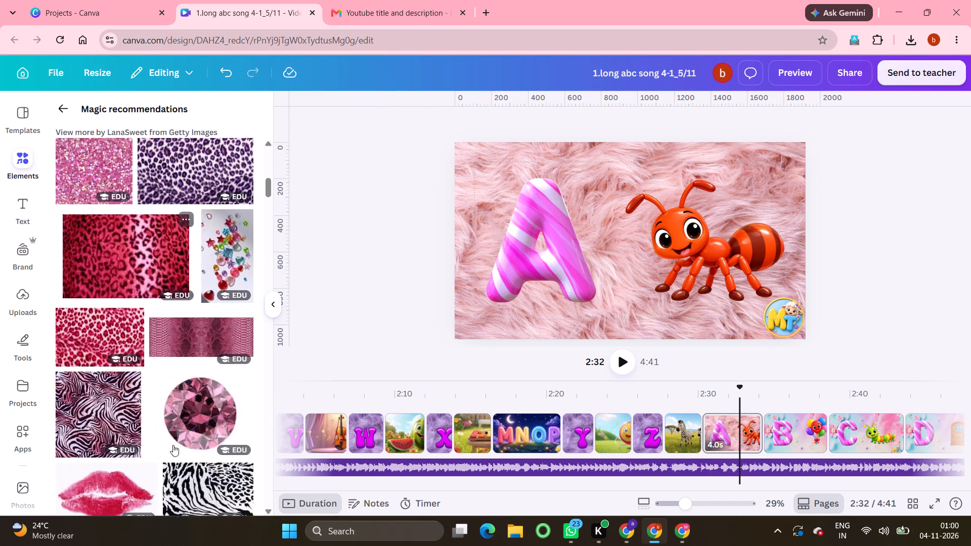
pyautogui.scroll(-2, 173, 445)
pyautogui.scroll(4, 173, 445)
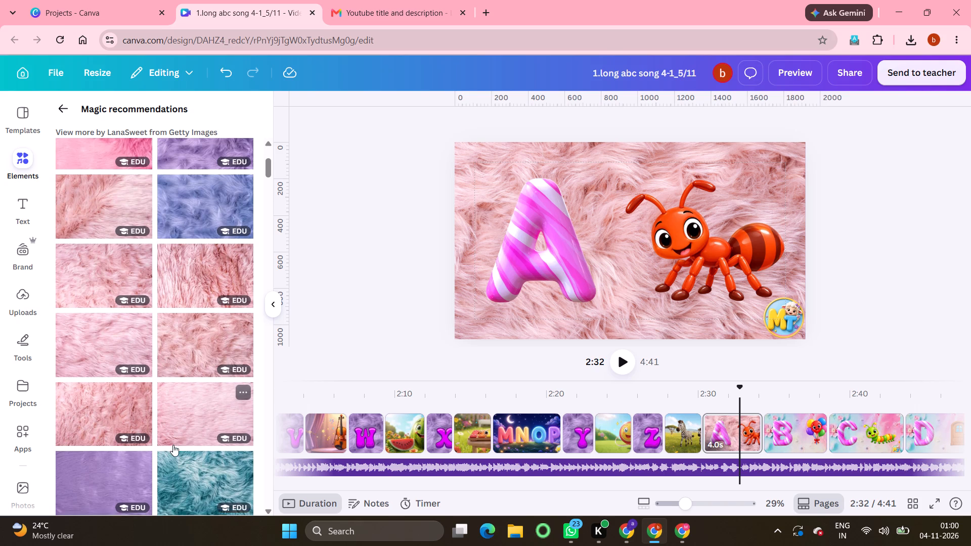
pyautogui.scroll(2, 173, 445)
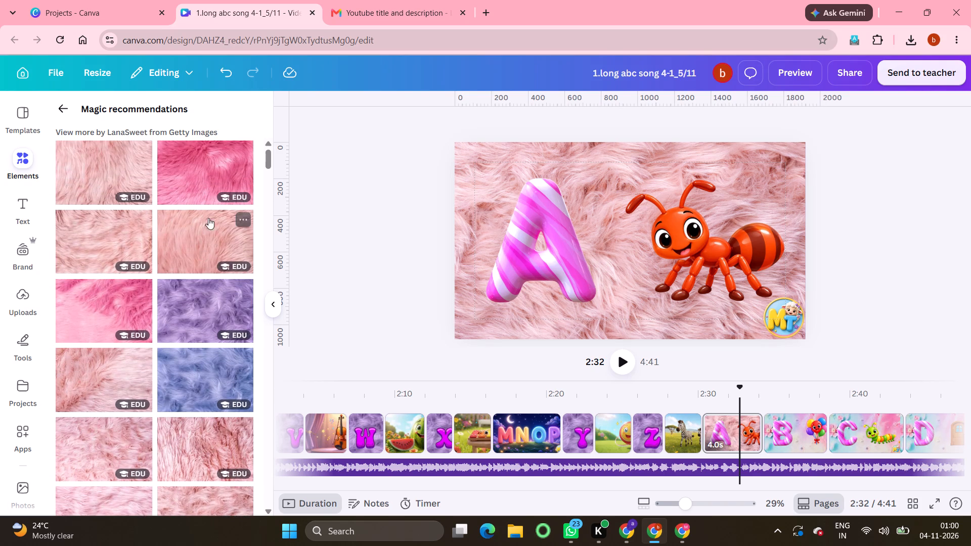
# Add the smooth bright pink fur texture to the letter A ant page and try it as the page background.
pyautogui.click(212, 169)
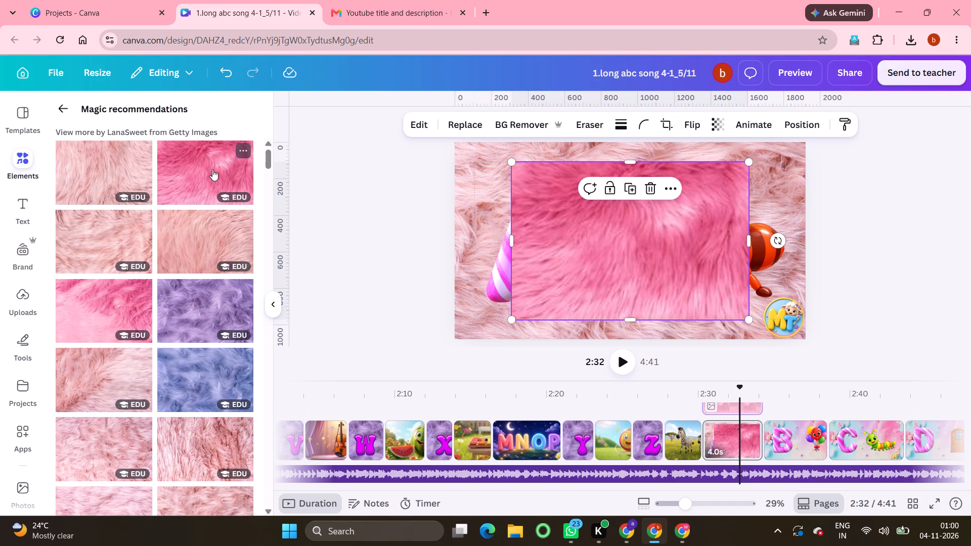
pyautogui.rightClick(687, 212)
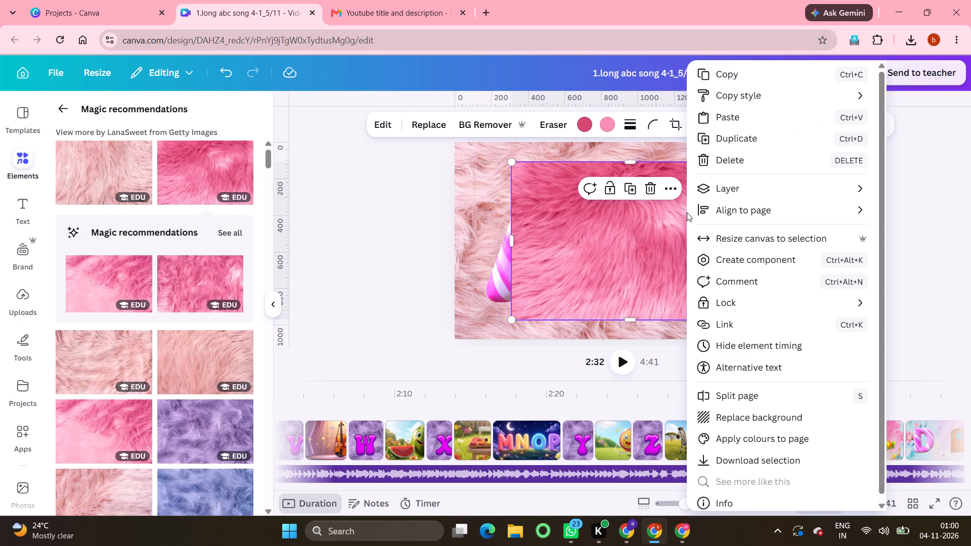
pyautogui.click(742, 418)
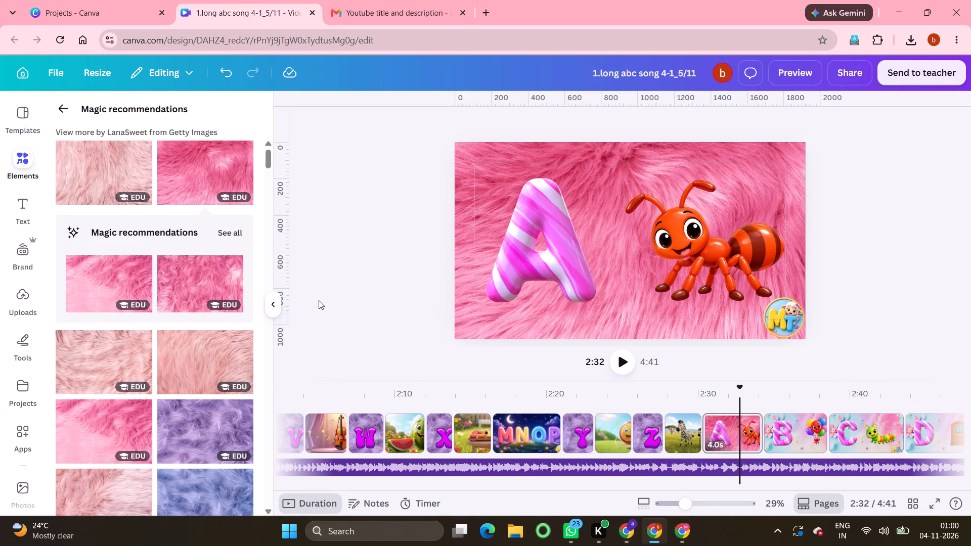
# Add the recommended shaggy pink fur texture to the letter A ant page and replace the page background with it.
pyautogui.click(206, 282)
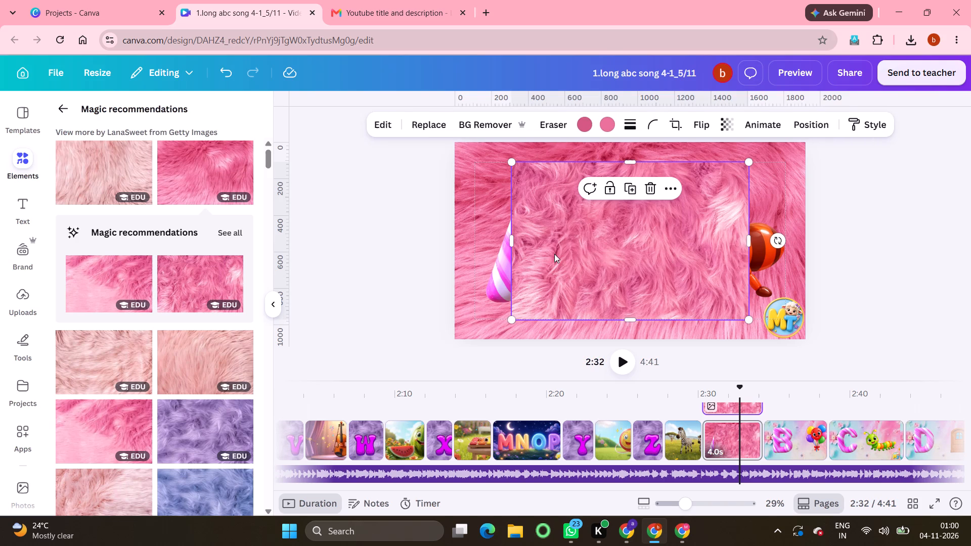
pyautogui.rightClick(554, 254)
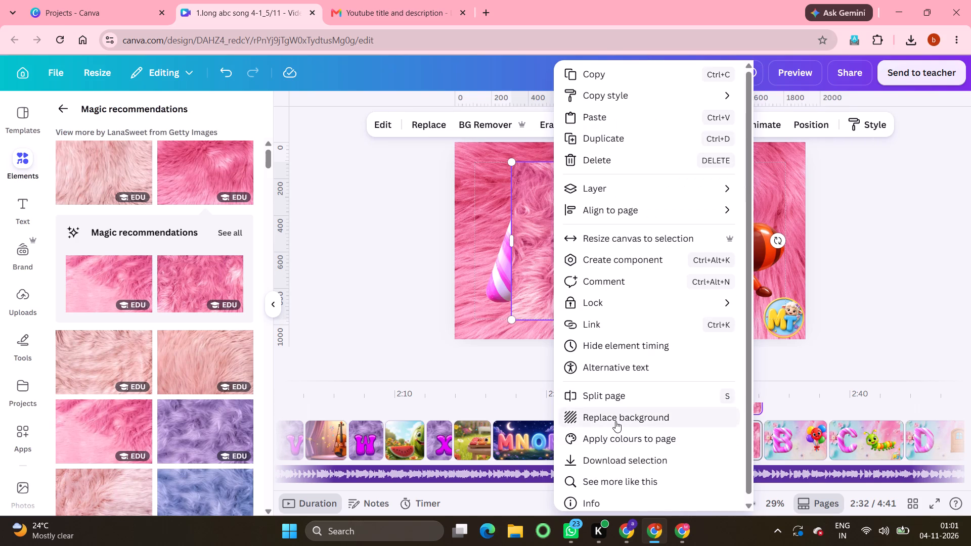
pyautogui.click(615, 421)
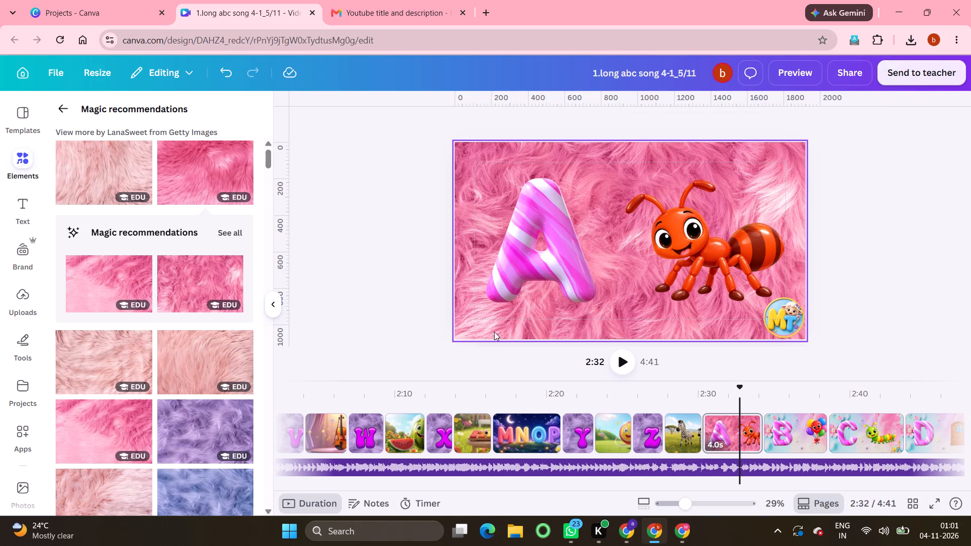
# Copy the letter A page's shaggy pink fur background and paste it onto the letter B, C and D pages.
pyautogui.click(481, 323)
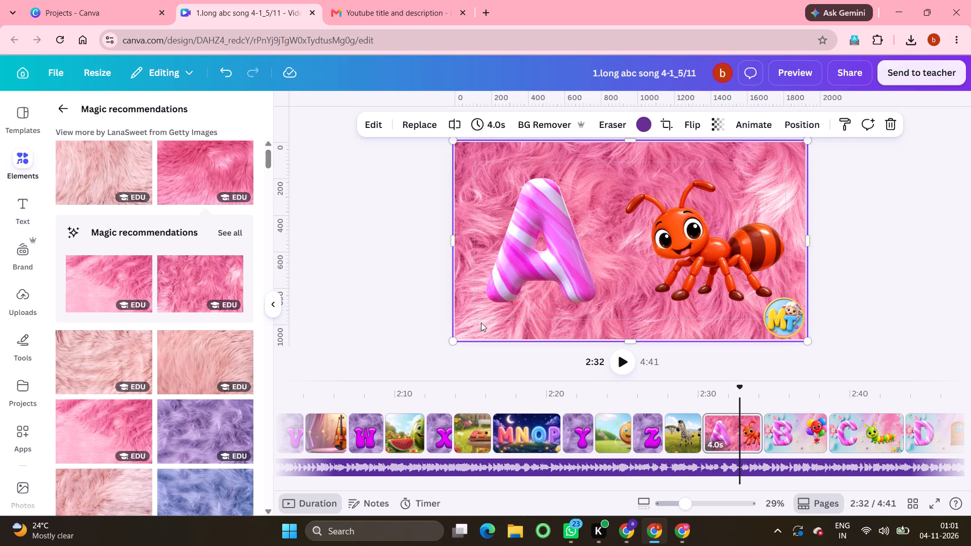
pyautogui.hotkey('ctrl', 'c')
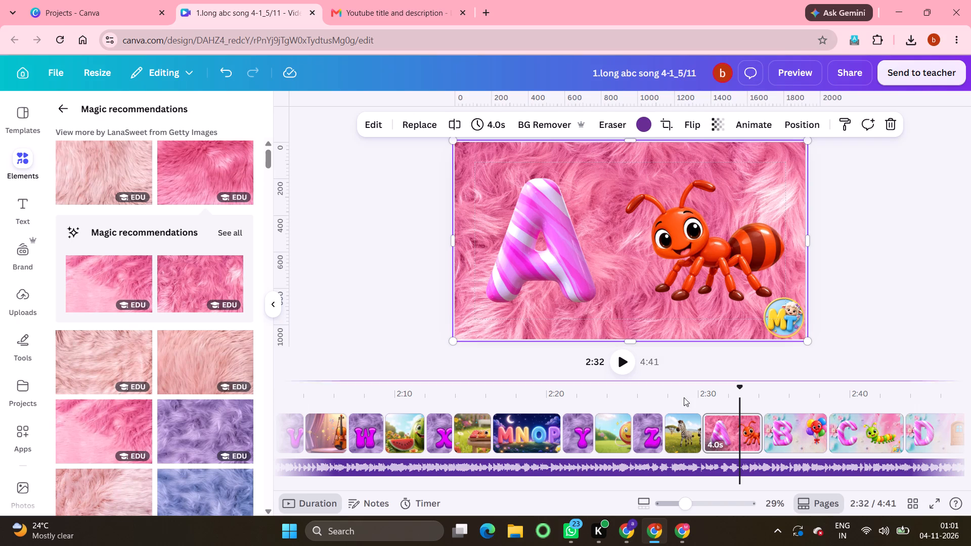
pyautogui.click(803, 434)
pyautogui.hotkey('ctrl', 'v')
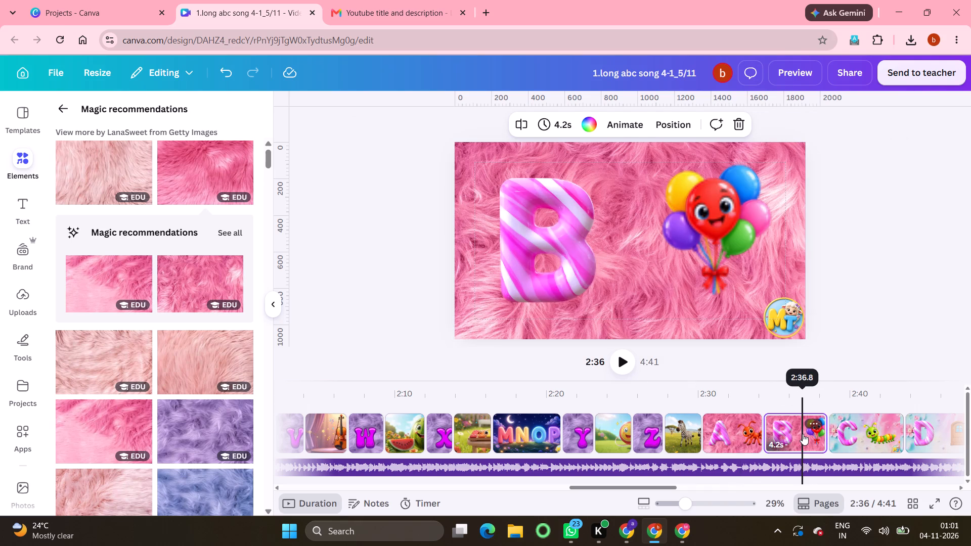
pyautogui.click(860, 432)
pyautogui.hotkey('ctrl', 'v')
pyautogui.hscroll(-4, 860, 432)
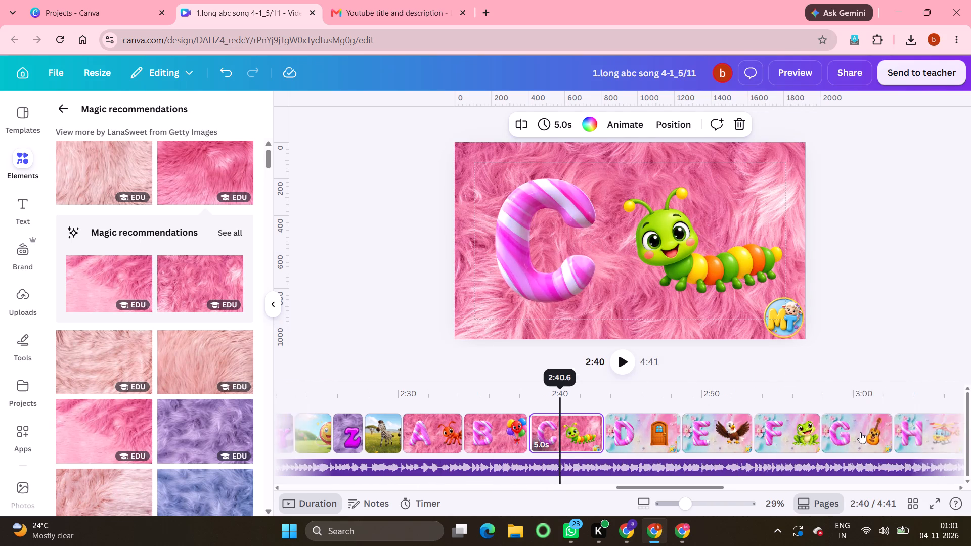
pyautogui.click(625, 429)
pyautogui.hotkey('ctrl', 'v')
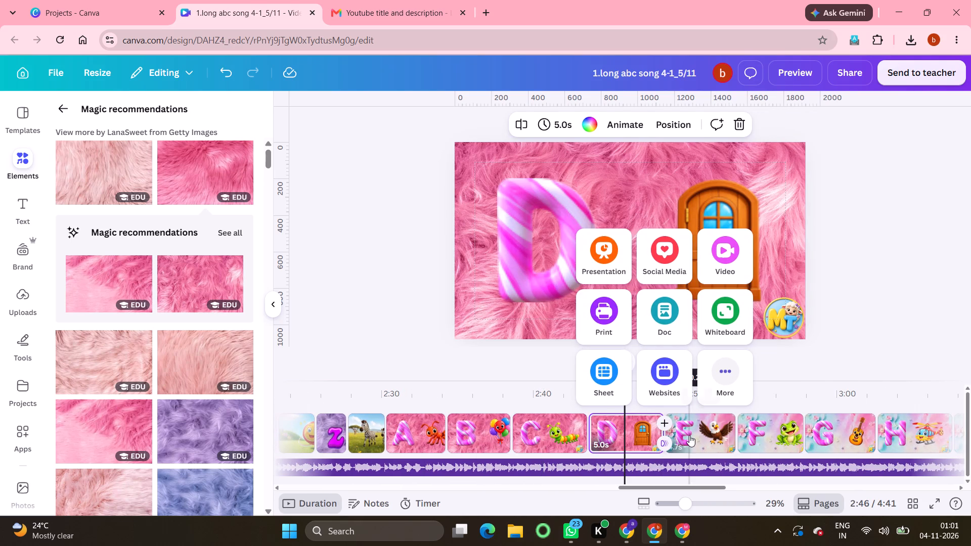
# Paste the copied pink fur background onto the letter E, F, G and H pages.
pyautogui.click(689, 435)
pyautogui.hotkey('ctrl', 'v')
pyautogui.click(777, 427)
pyautogui.hotkey('ctrl', 'v')
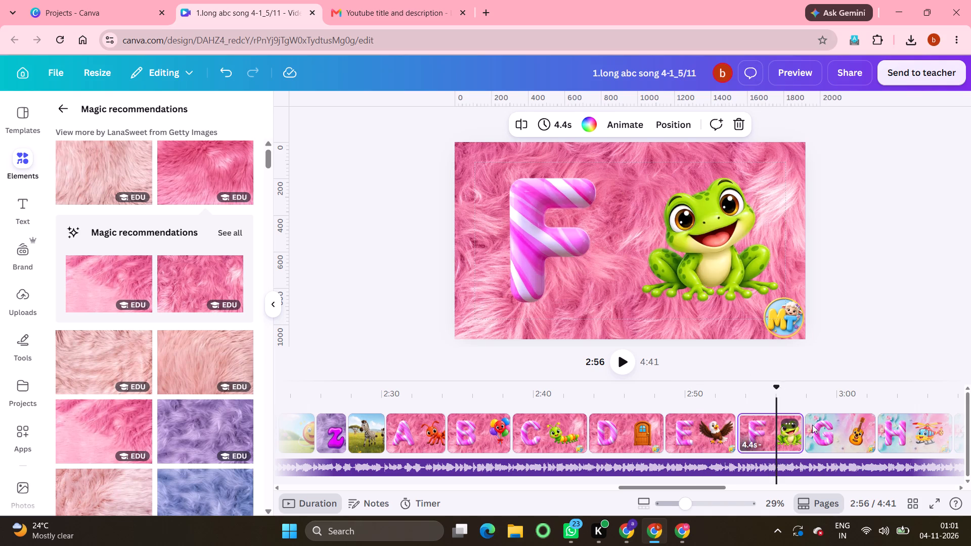
pyautogui.click(846, 427)
pyautogui.hotkey('ctrl', 'v')
pyautogui.click(913, 429)
pyautogui.hotkey('ctrl', 'v')
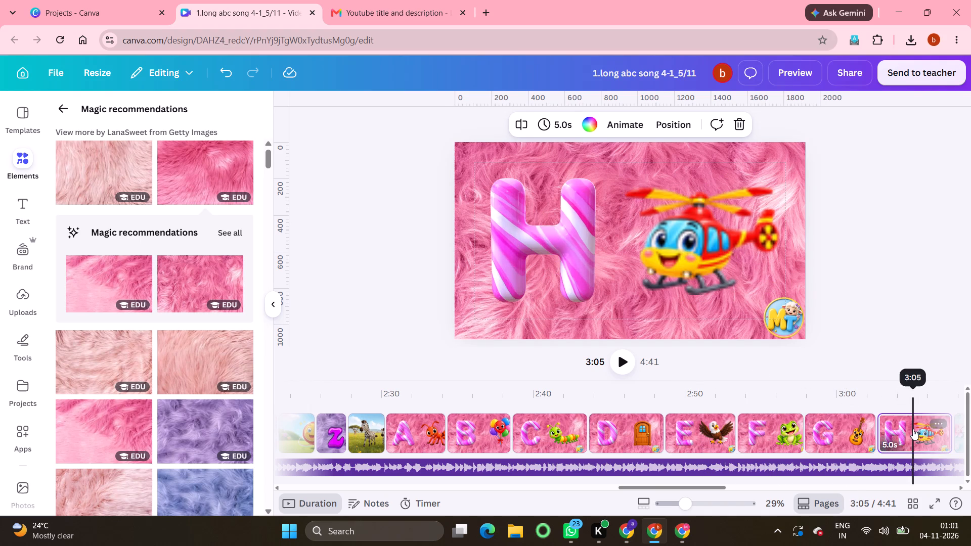
# Paste the pink fur background onto the letter I igloo page, copying it again from the letter H page.
pyautogui.hscroll(-4, 913, 429)
pyautogui.click(615, 433)
pyautogui.hotkey('ctrl', 'v')
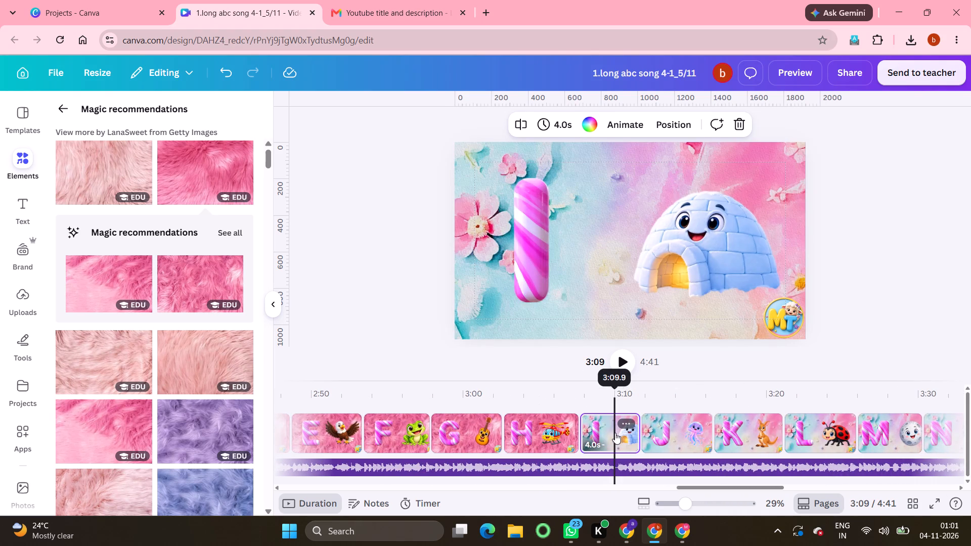
pyautogui.click(548, 430)
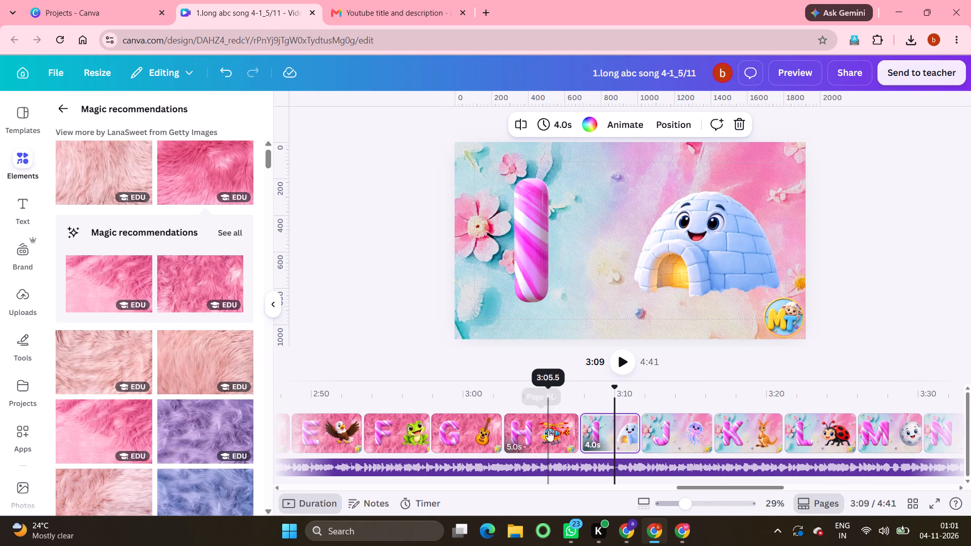
pyautogui.click(460, 300)
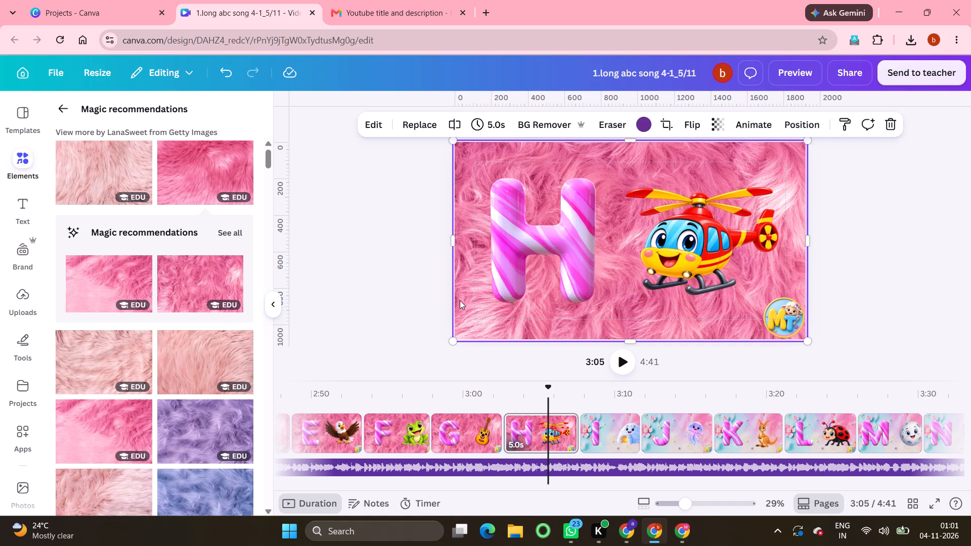
pyautogui.hotkey('ctrl', 'c')
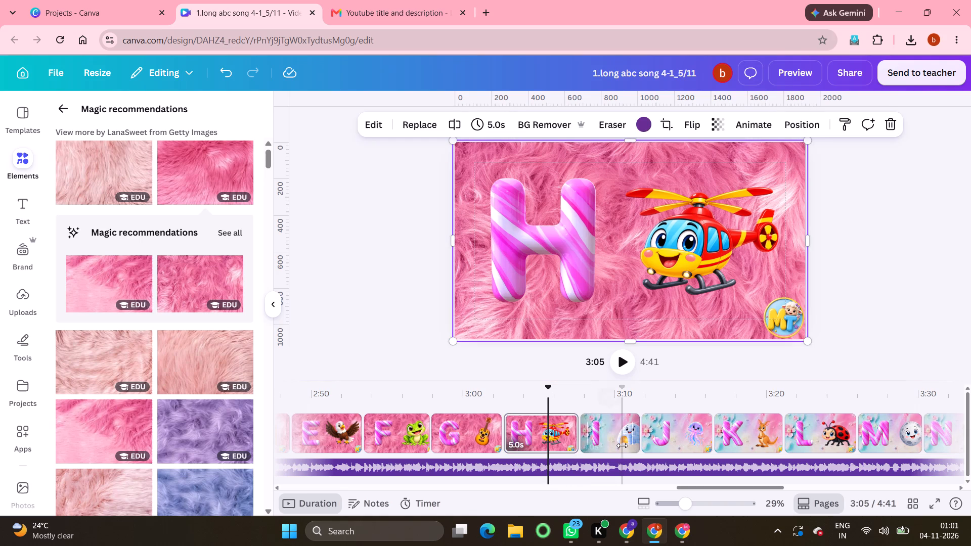
pyautogui.click(622, 445)
pyautogui.hotkey('ctrl', 'v')
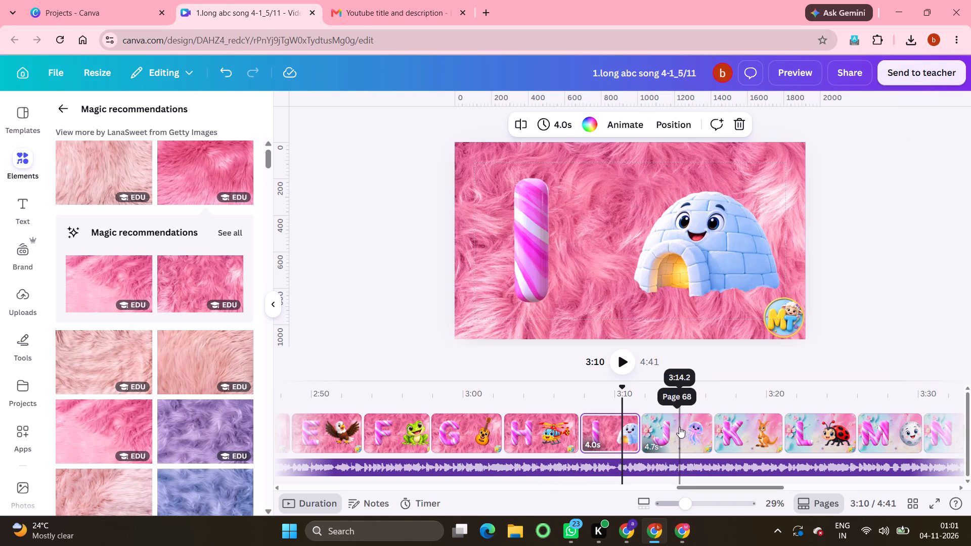
# Paste the copied pink fur background onto the letter J, K and L pages.
pyautogui.click(679, 427)
pyautogui.hotkey('ctrl', 'v')
pyautogui.click(735, 431)
pyautogui.hotkey('ctrl', 'v')
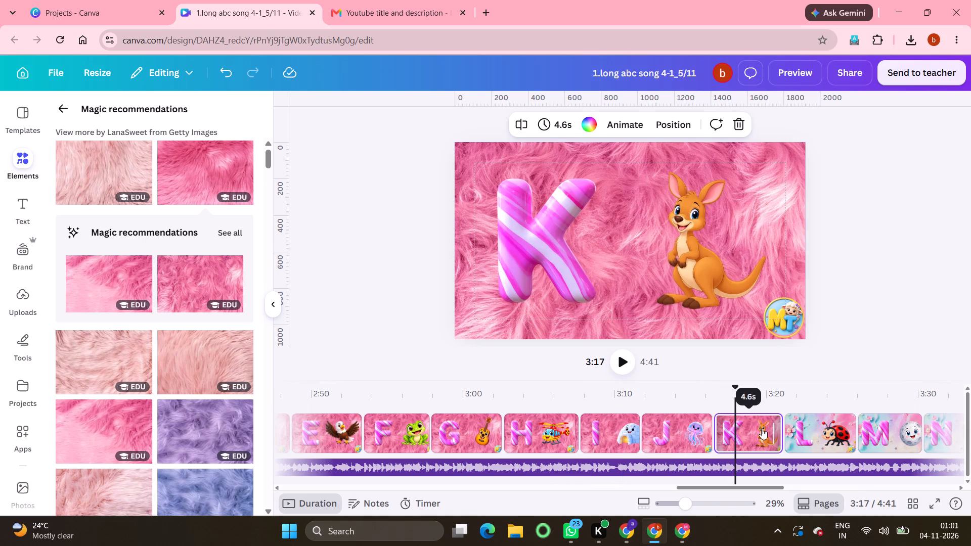
pyautogui.click(814, 431)
pyautogui.hotkey('ctrl', 'v')
# Paste the copied pink fur background onto the letter M moon page and the letter N nest page.
pyautogui.hscroll(-4, 814, 431)
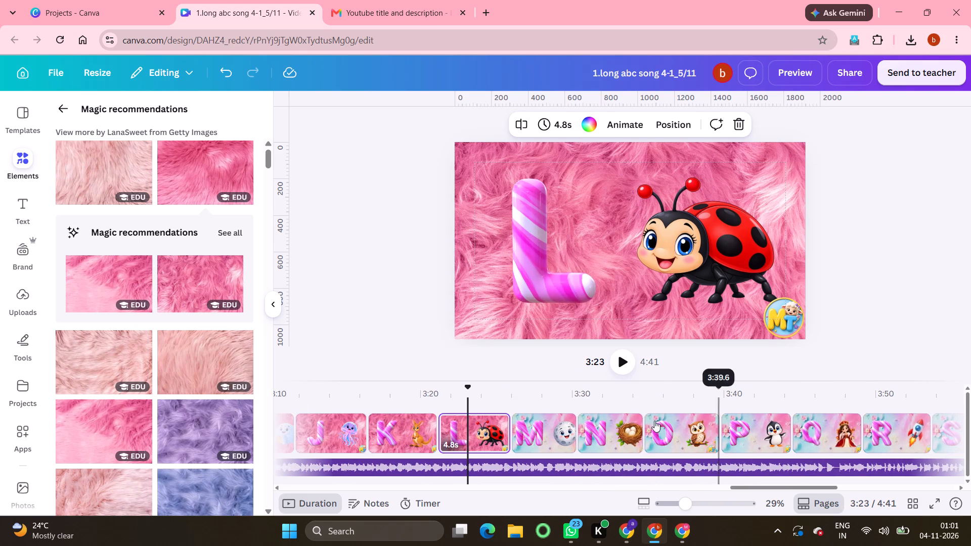
pyautogui.click(557, 434)
pyautogui.hotkey('ctrl', 'v')
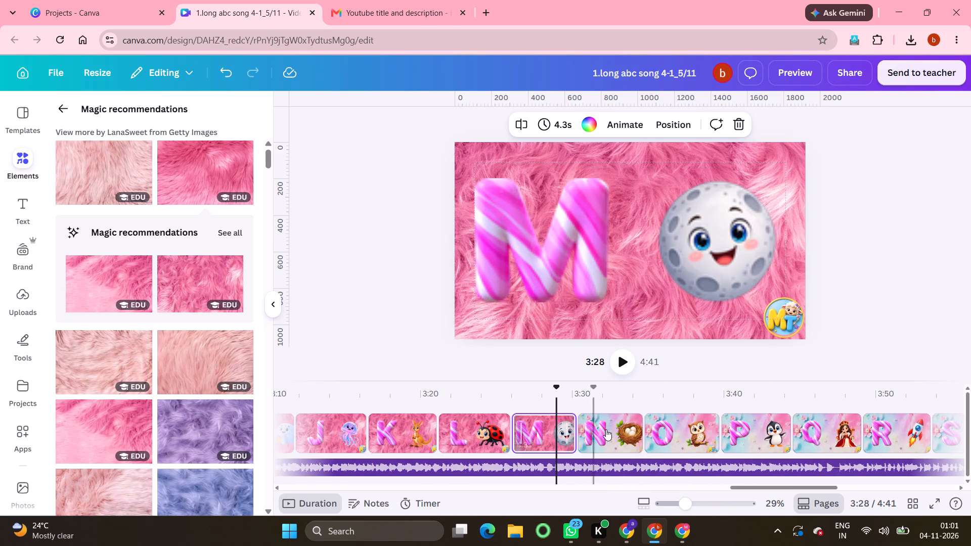
pyautogui.keyDown('ctrl'); pyautogui.click(614, 429); pyautogui.keyUp('ctrl')
pyautogui.hotkey('ctrl', 'v')
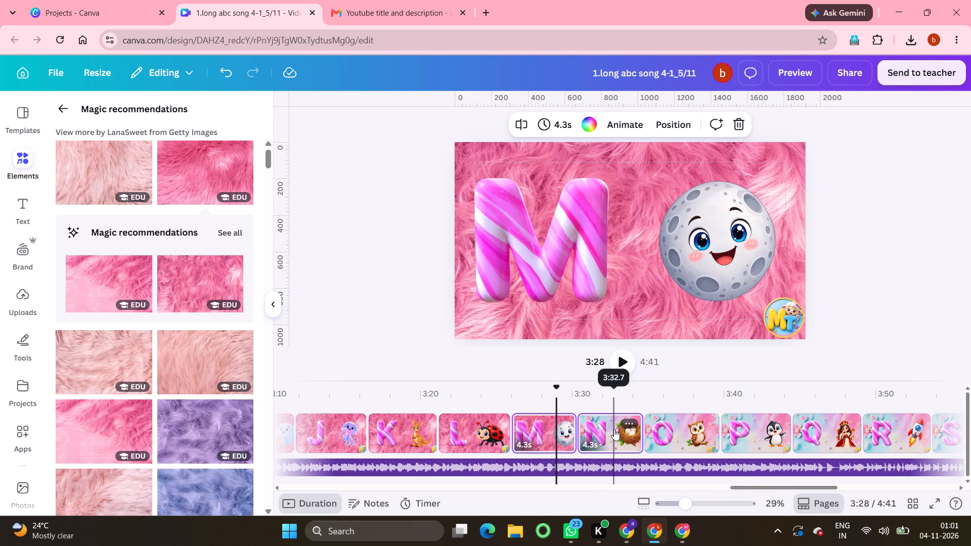
pyautogui.hotkey('ctrl', 'v')
pyautogui.hotkey('ctrl', 'v')
pyautogui.click(614, 429)
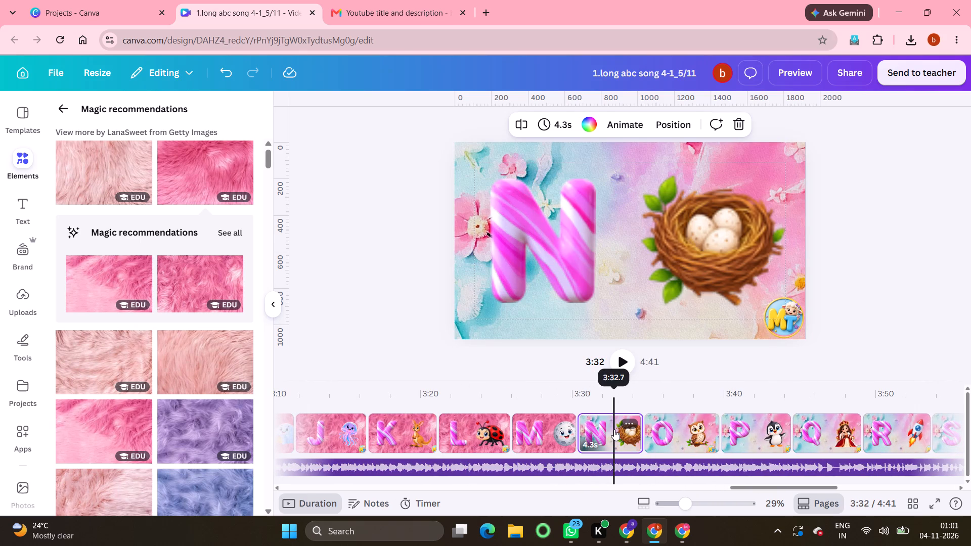
pyautogui.hotkey('ctrl', 'v')
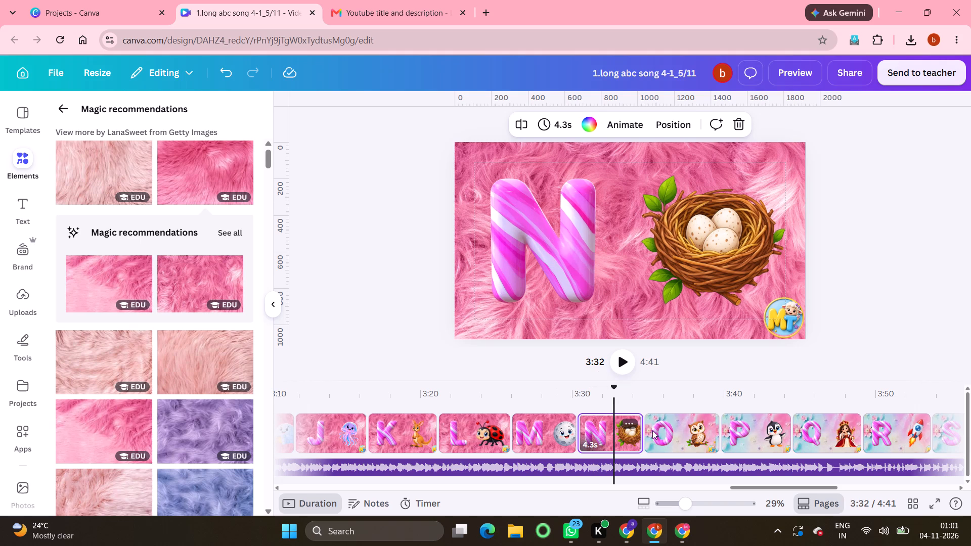
# Paste the copied pink fur background onto the letter O, P, Q and R pages.
pyautogui.click(684, 435)
pyautogui.hotkey('ctrl', 'v')
pyautogui.click(770, 438)
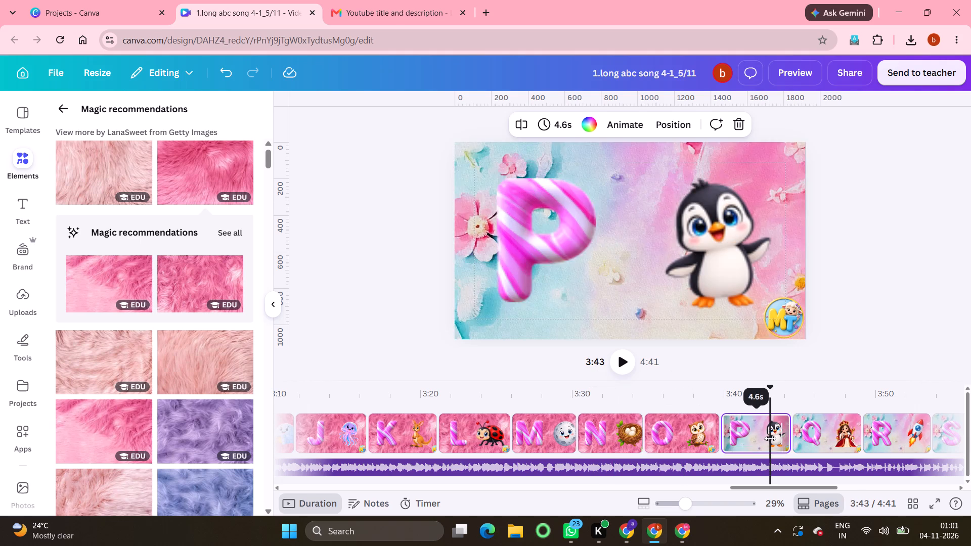
pyautogui.hotkey('ctrl', 'v')
pyautogui.click(830, 439)
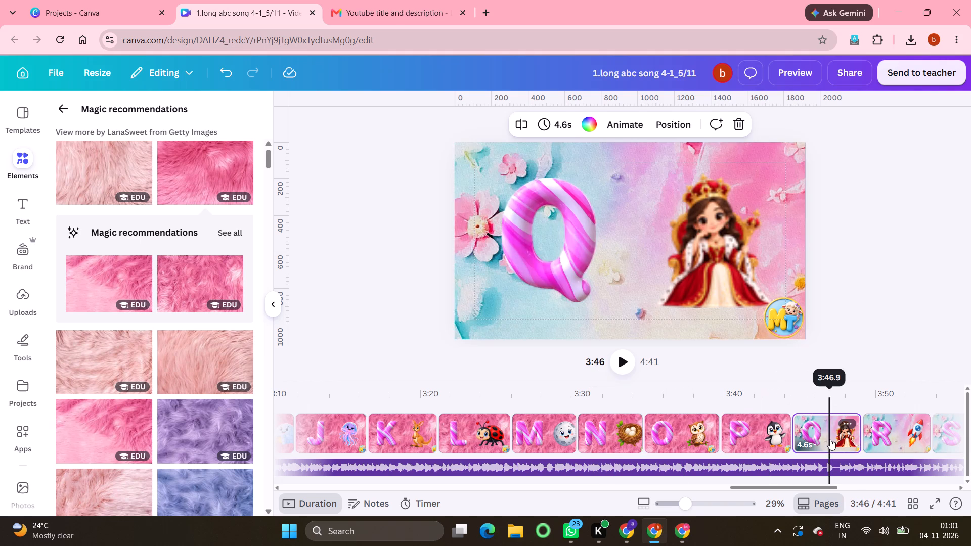
pyautogui.hotkey('ctrl', 'v')
pyautogui.click(882, 438)
pyautogui.hotkey('ctrl', 'v')
# Paste the copied pink fur background onto the letter S sunflower page and the letter T train page.
pyautogui.hscroll(-4, 882, 438)
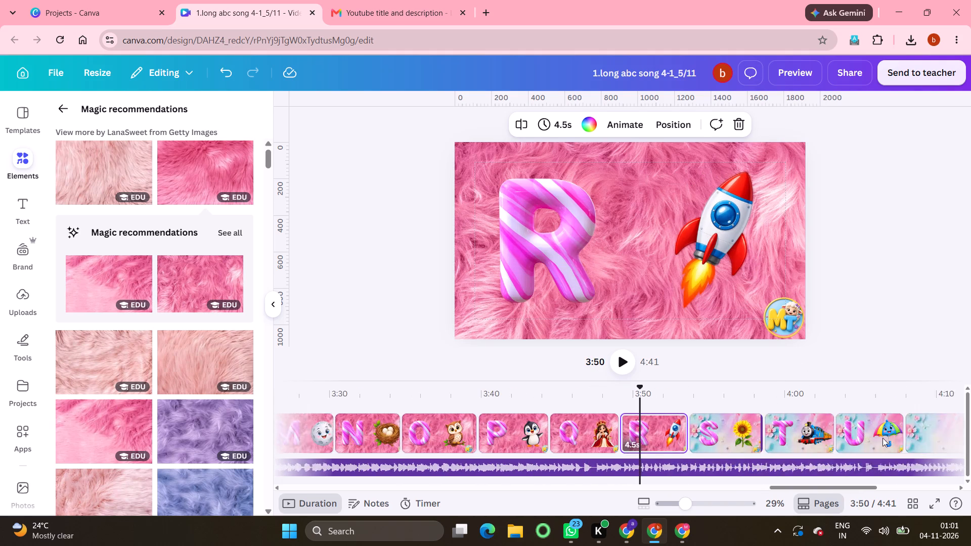
pyautogui.click(648, 420)
pyautogui.hotkey('ctrl', 'v')
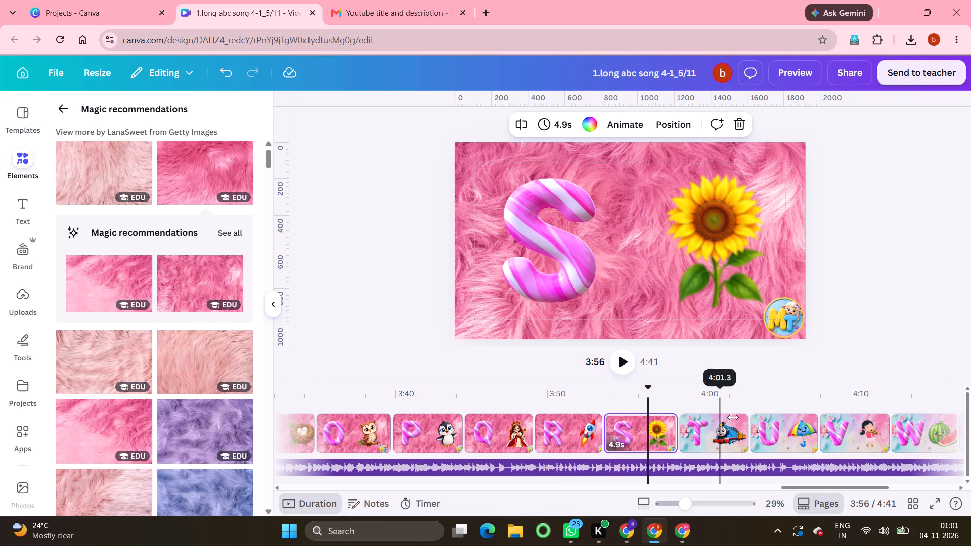
pyautogui.click(713, 428)
pyautogui.hotkey('ctrl', 'v')
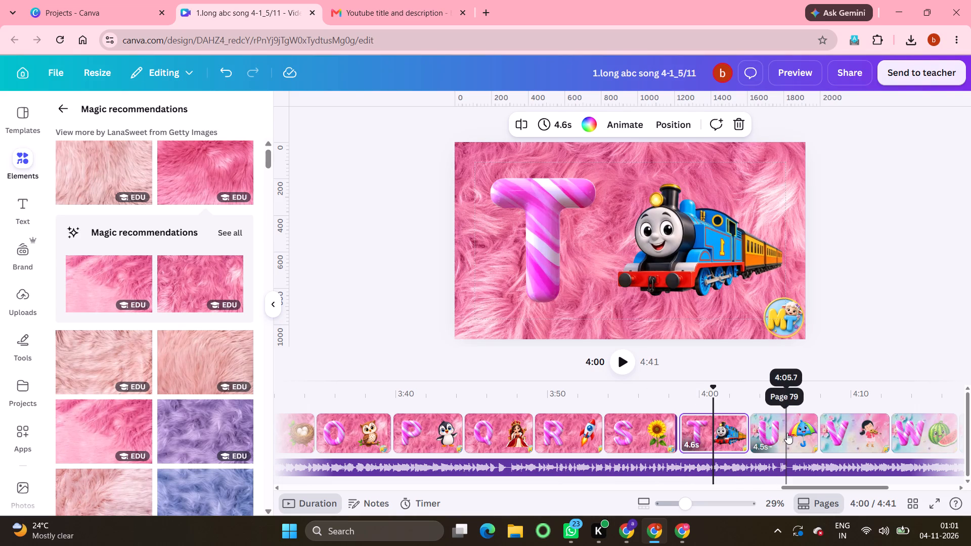
# Paste the copied pink fur background onto the letter U, V, W, X, Y and Z pages.
pyautogui.click(787, 433)
pyautogui.hotkey('ctrl', 'v')
pyautogui.click(847, 436)
pyautogui.hotkey('ctrl', 'v')
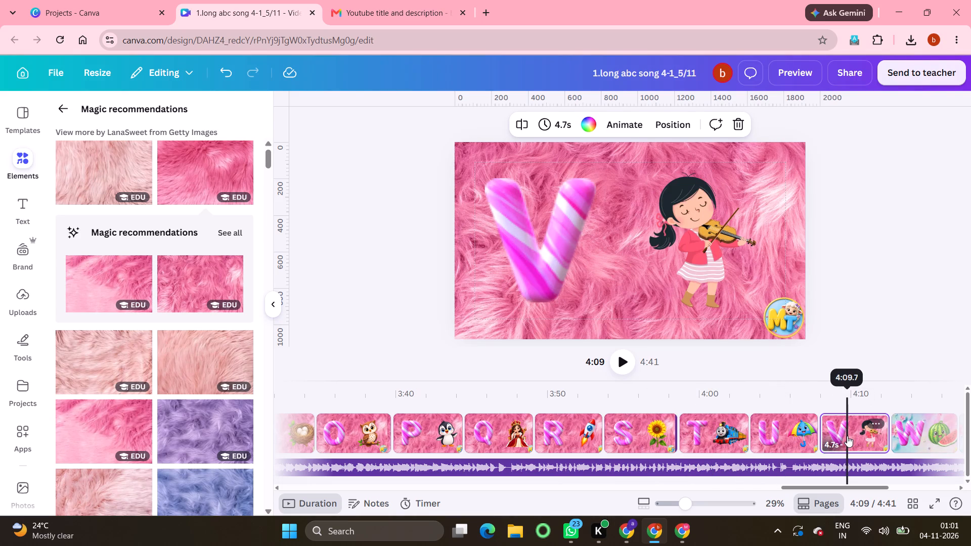
pyautogui.hscroll(-3, 847, 436)
pyautogui.click(671, 430)
pyautogui.hotkey('ctrl', 'v')
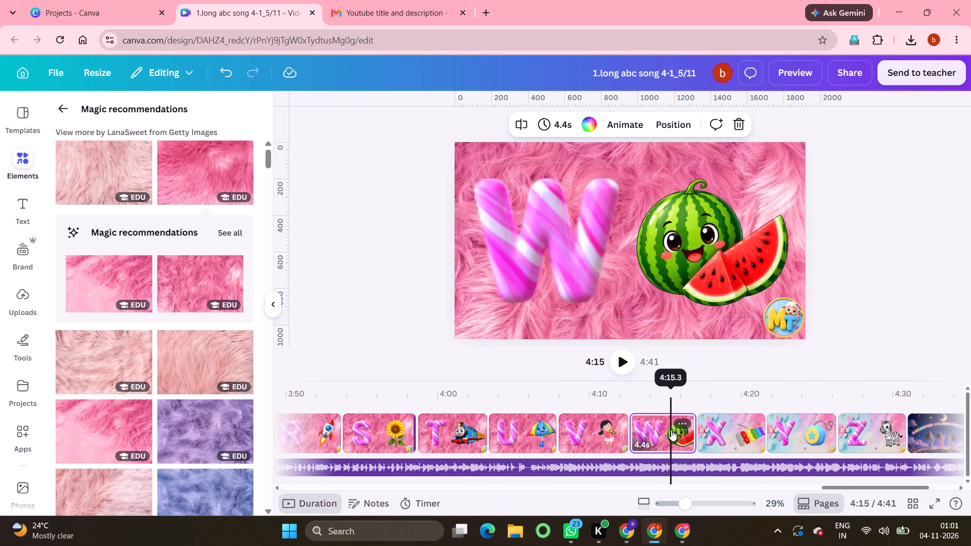
pyautogui.click(732, 433)
pyautogui.hotkey('ctrl', 'v')
pyautogui.click(804, 429)
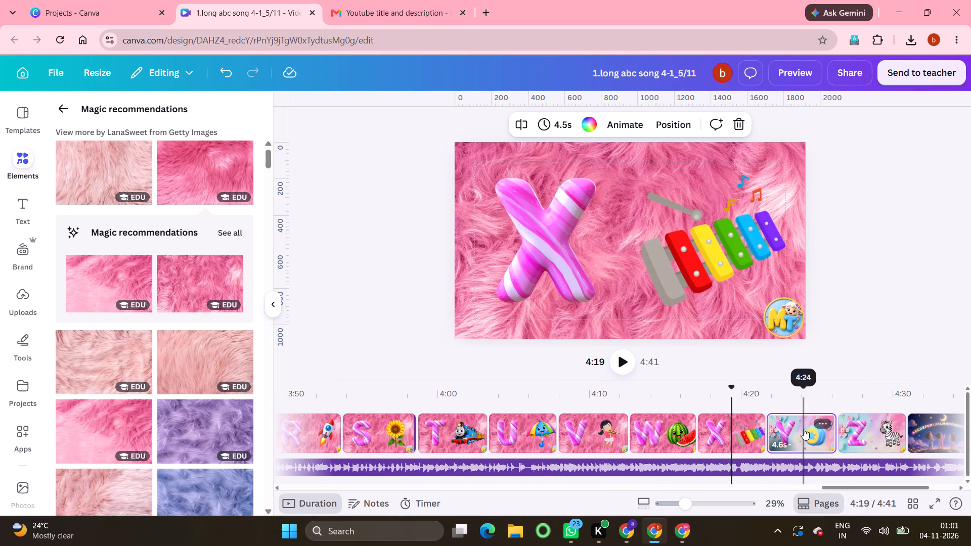
pyautogui.hotkey('ctrl', 'v')
pyautogui.click(881, 434)
pyautogui.hotkey('ctrl', 'v')
# Delete the ABC Song 1 (1).wav audio track from the timeline.
pyautogui.hscroll(-2, 881, 434)
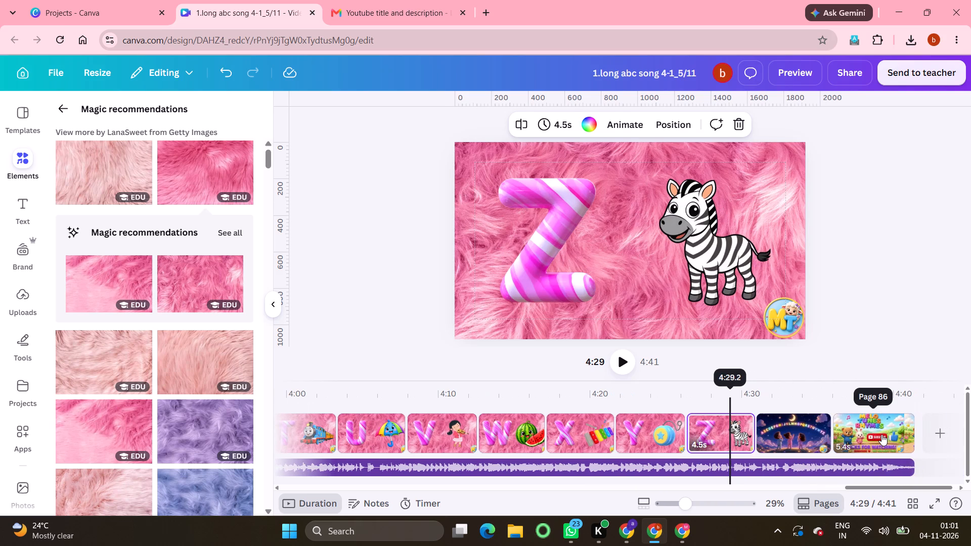
pyautogui.scroll(-2, 499, 521)
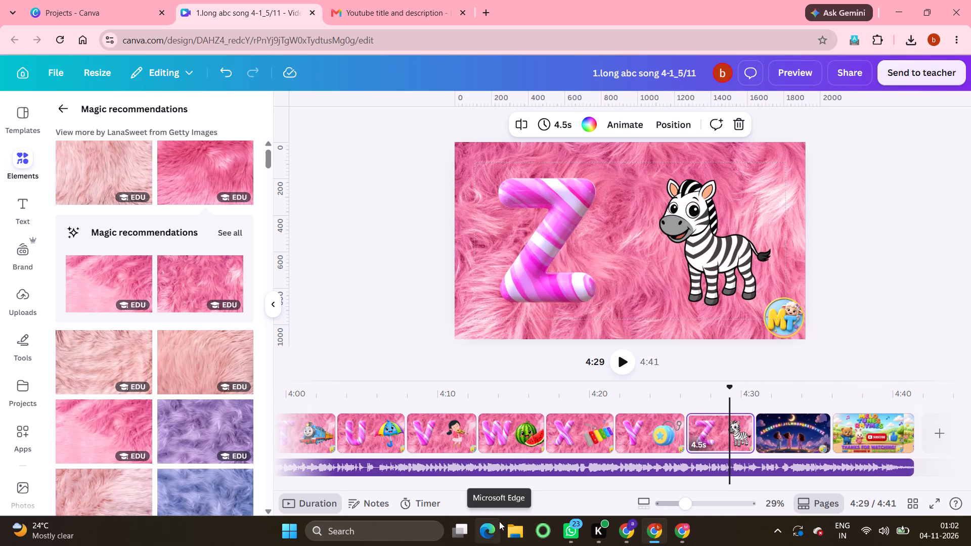
pyautogui.hscroll(13, 470, 430)
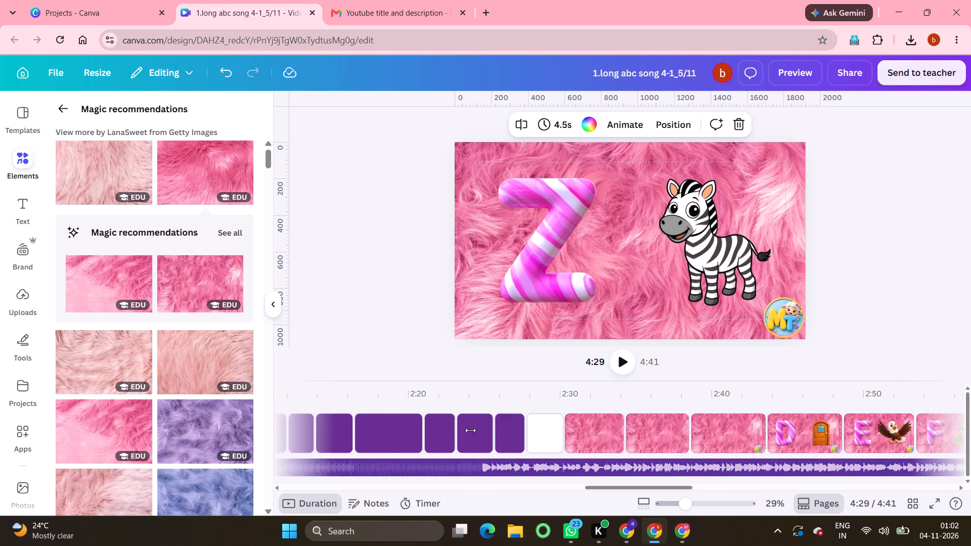
pyautogui.hscroll(6, 470, 430)
pyautogui.hscroll(7, 570, 423)
pyautogui.rightClick(405, 467)
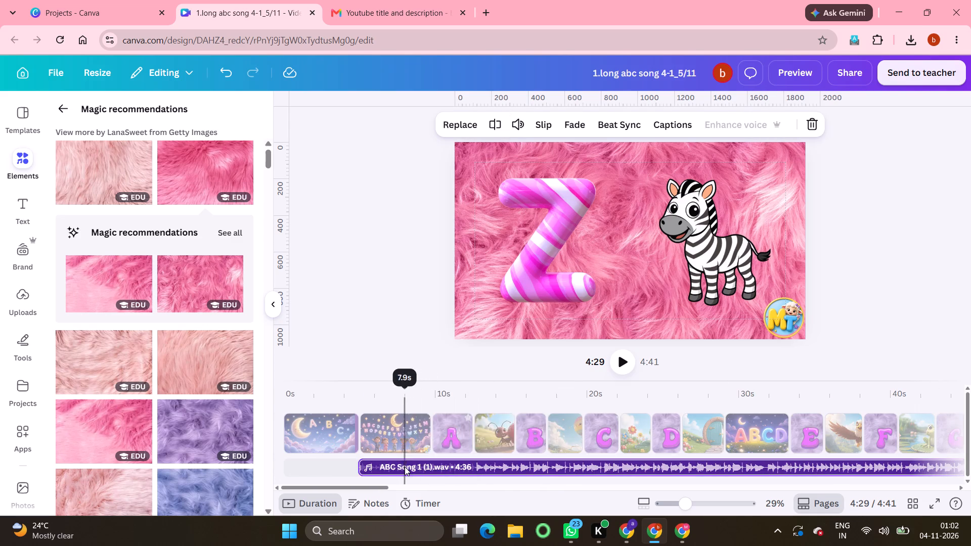
pyautogui.click(447, 314)
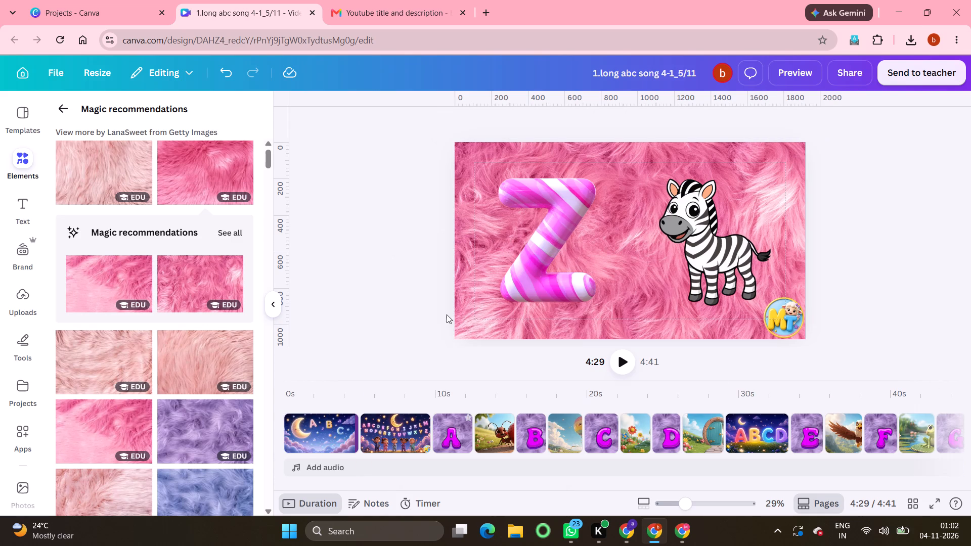
# Add a blank page after the opening moon page and move it to the very start of the timeline.
pyautogui.click(362, 423)
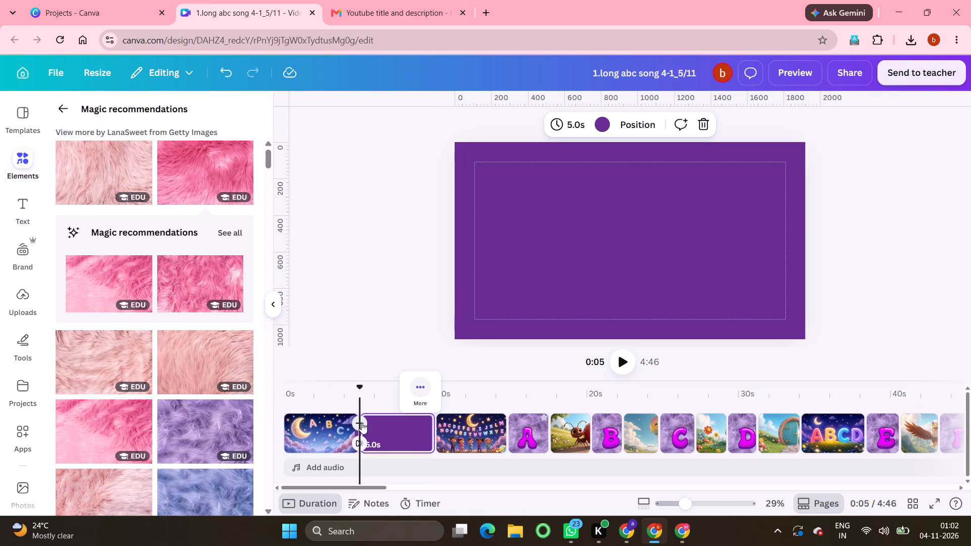
pyautogui.moveTo(396, 437); pyautogui.dragTo(289, 434)
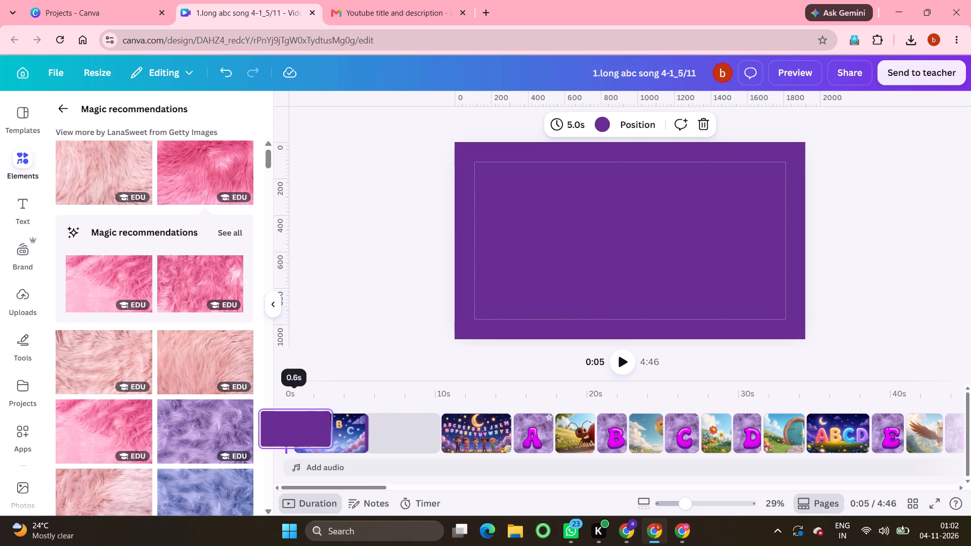
pyautogui.moveTo(289, 434); pyautogui.dragTo(277, 434)
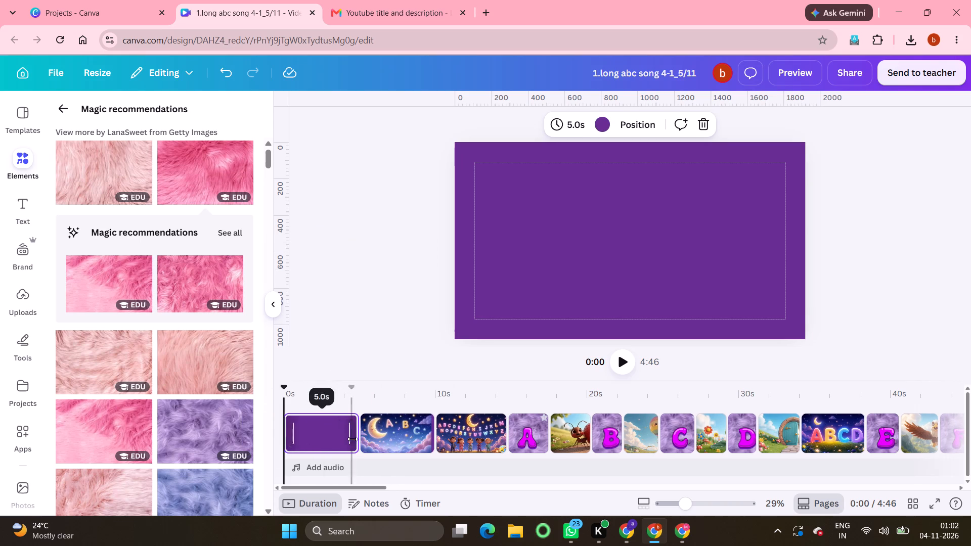
# Insert the uploaded 6.0-second Melo Tunes Rhymes intro video on the blank first page and set it as the page background.
pyautogui.click(332, 428)
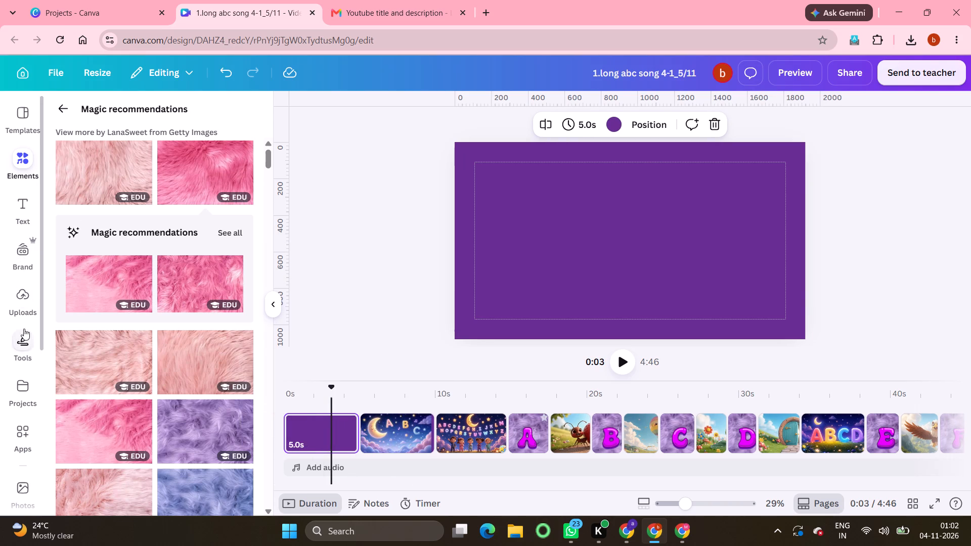
pyautogui.click(23, 293)
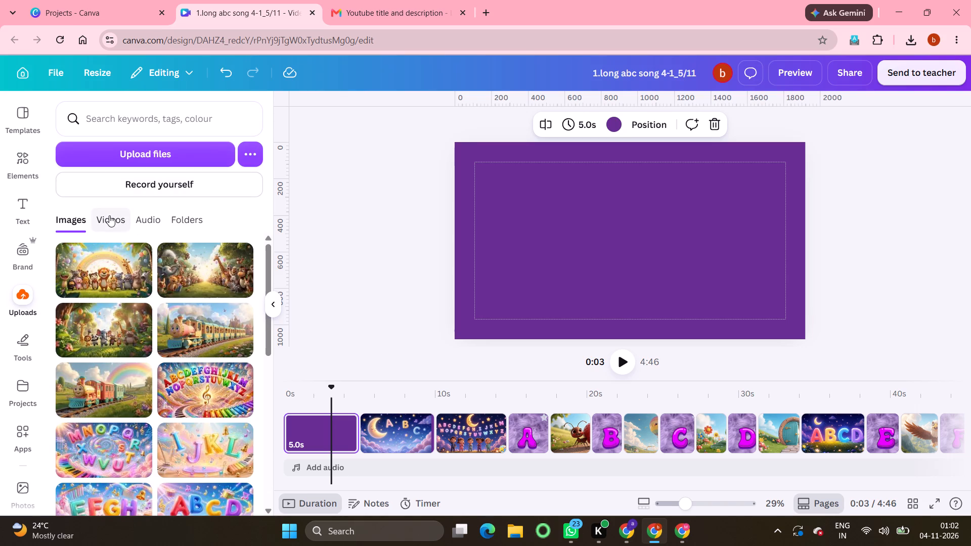
pyautogui.click(109, 215)
pyautogui.scroll(-5, 170, 444)
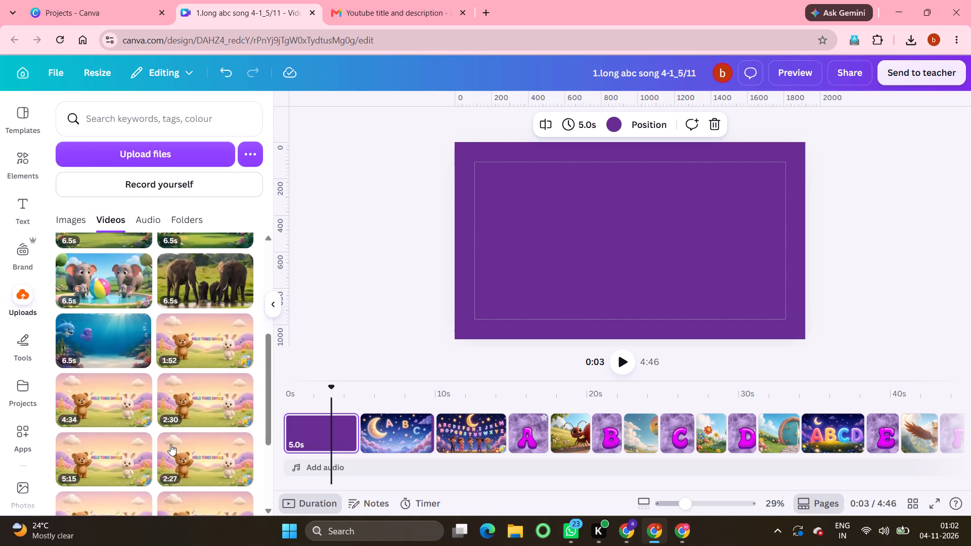
pyautogui.scroll(-3, 170, 444)
pyautogui.click(199, 355)
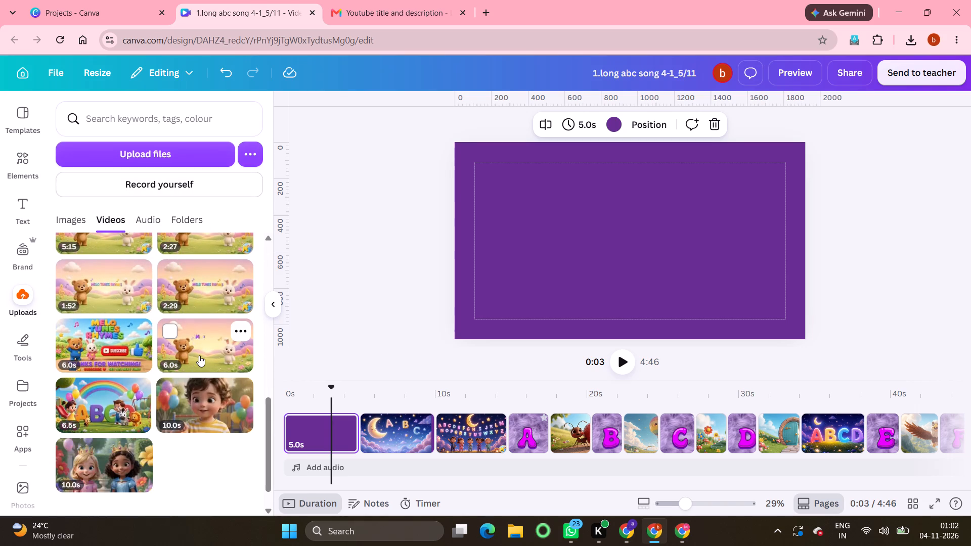
pyautogui.rightClick(718, 236)
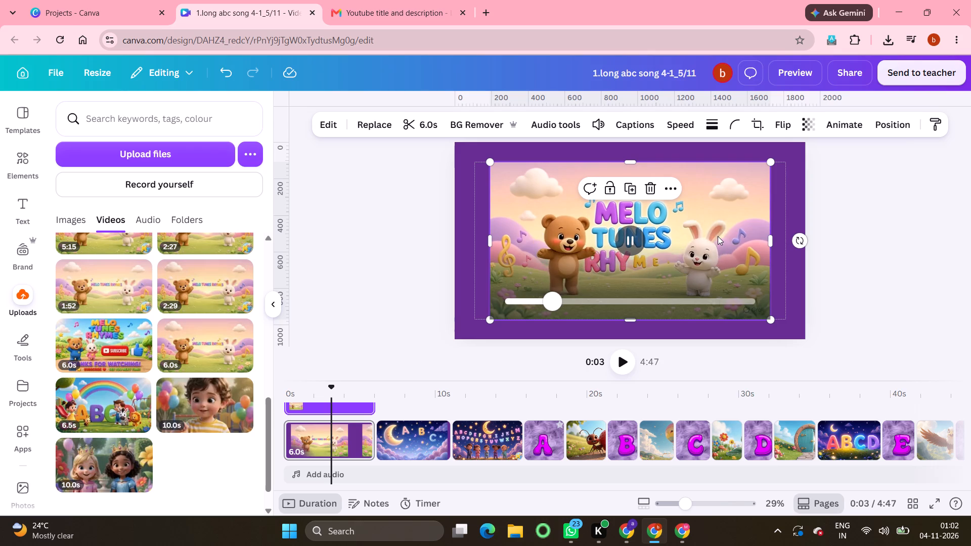
pyautogui.click(775, 453)
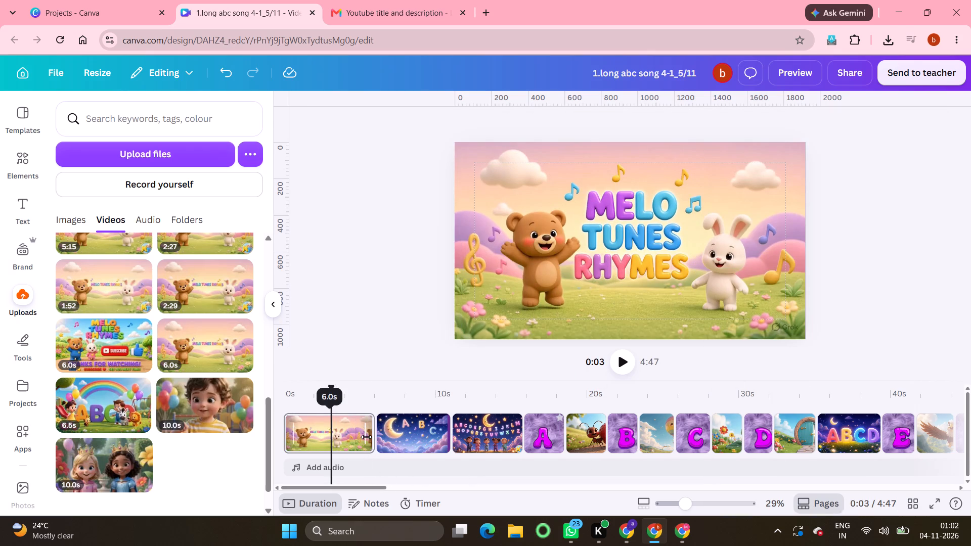
# Trim the Melo Tunes Rhymes intro page to 4.5 seconds, playing the opening to judge where to cut.
pyautogui.moveTo(366, 437); pyautogui.dragTo(348, 435)
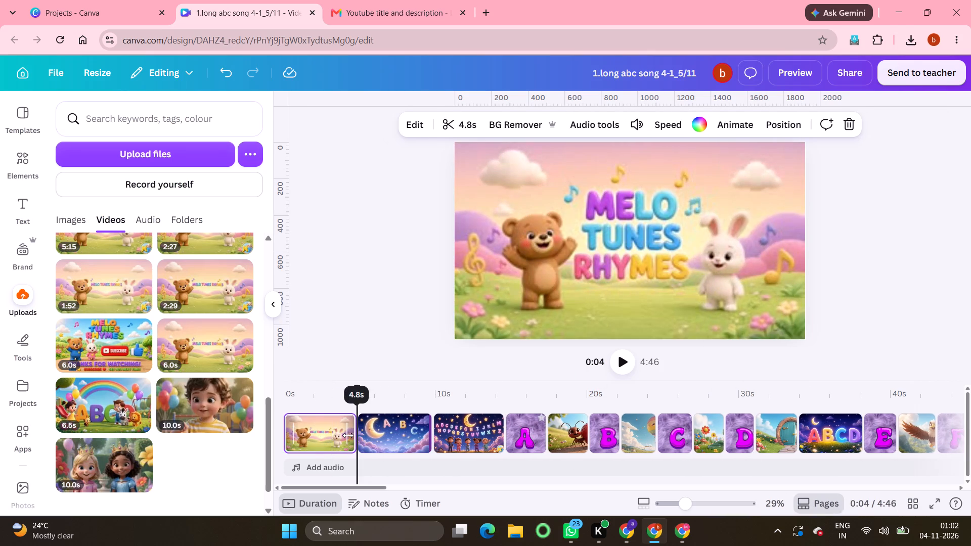
pyautogui.click(282, 408)
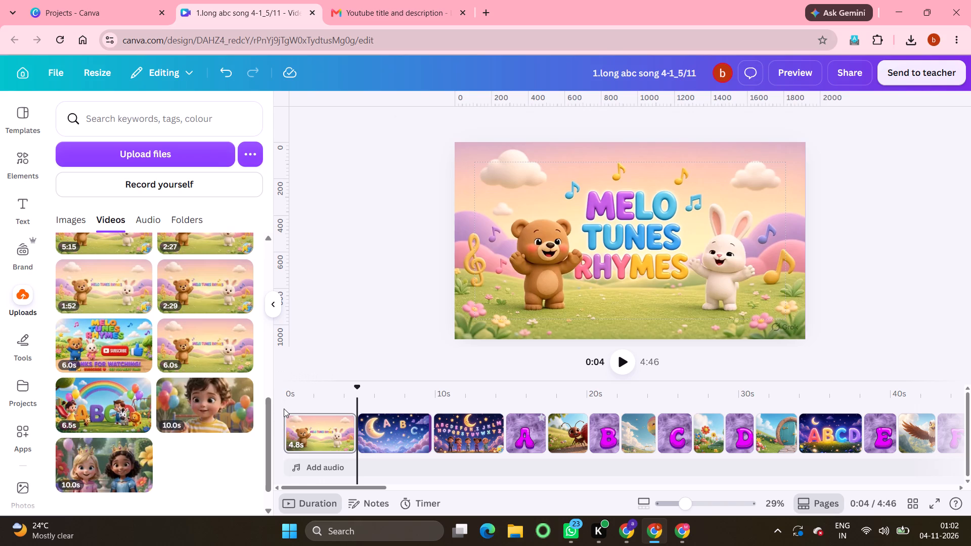
pyautogui.click(284, 408)
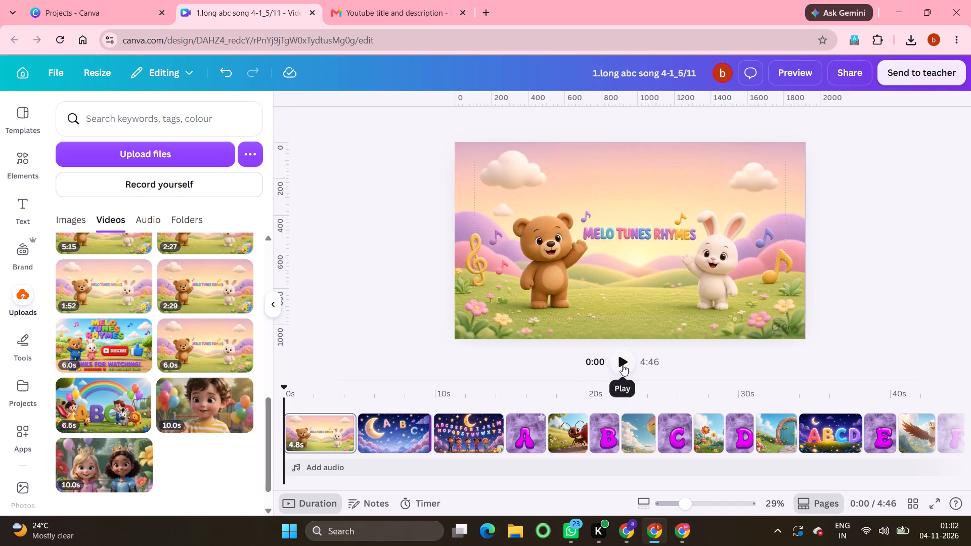
pyautogui.click(623, 365)
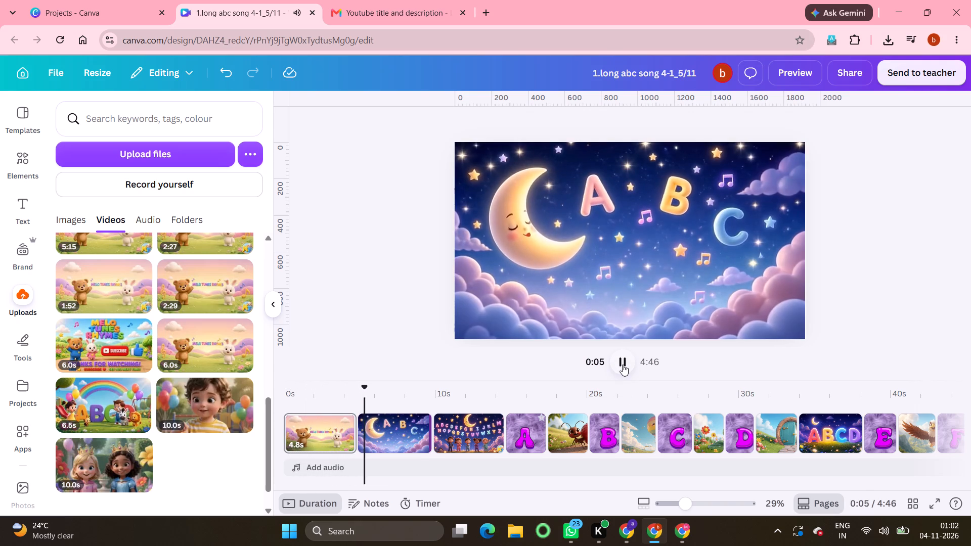
pyautogui.click(623, 365)
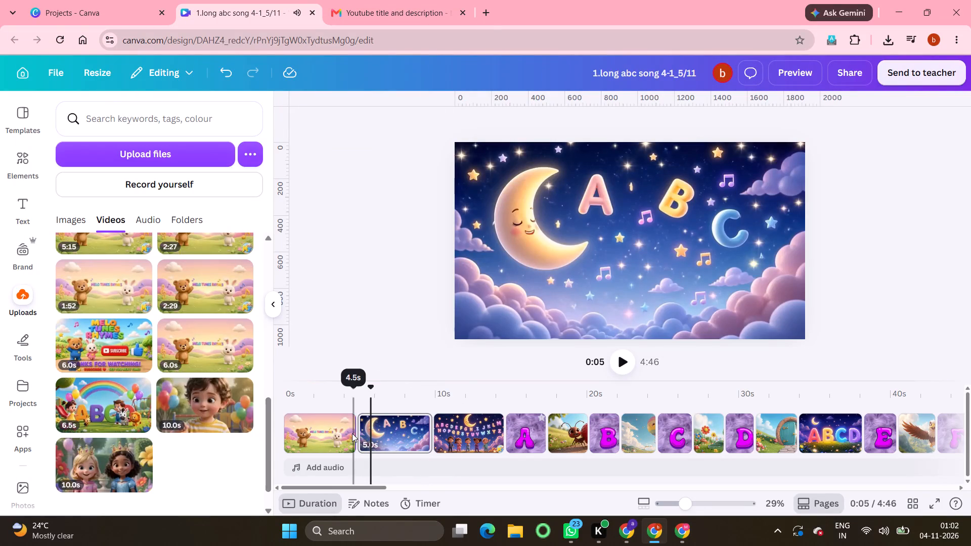
pyautogui.click(350, 434)
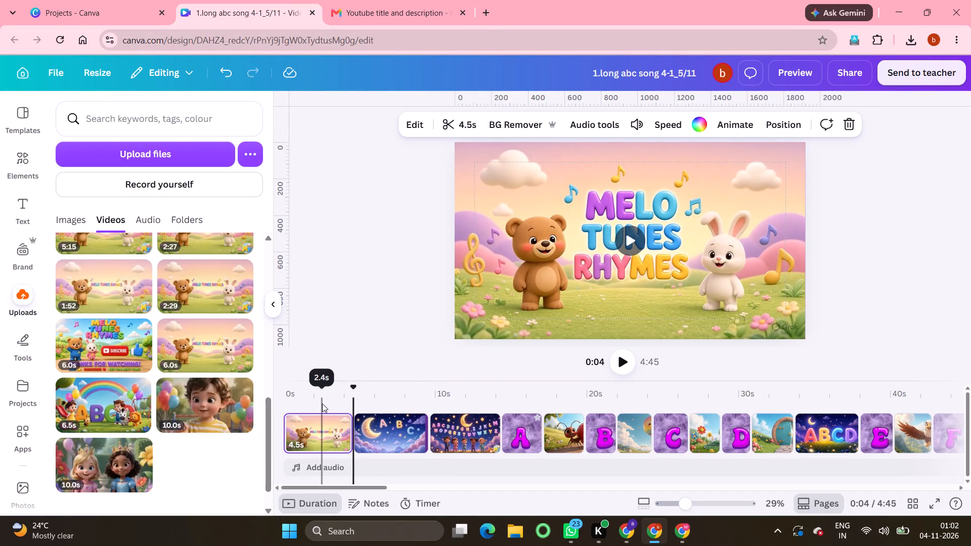
# Add the uploaded audio ABC Song 1 (1).wav to the timeline, starting where the intro page ends.
pyautogui.click(147, 219)
pyautogui.scroll(-8, 161, 378)
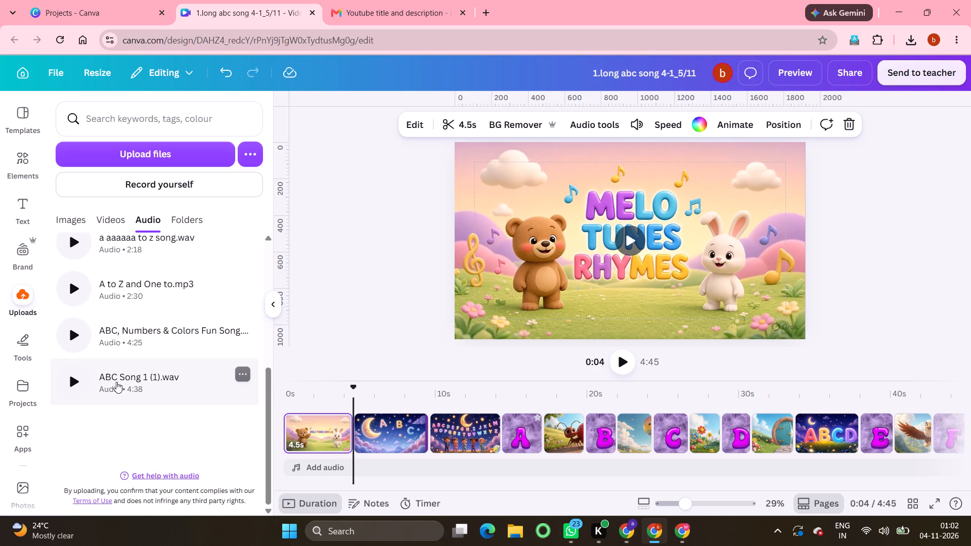
pyautogui.click(116, 382)
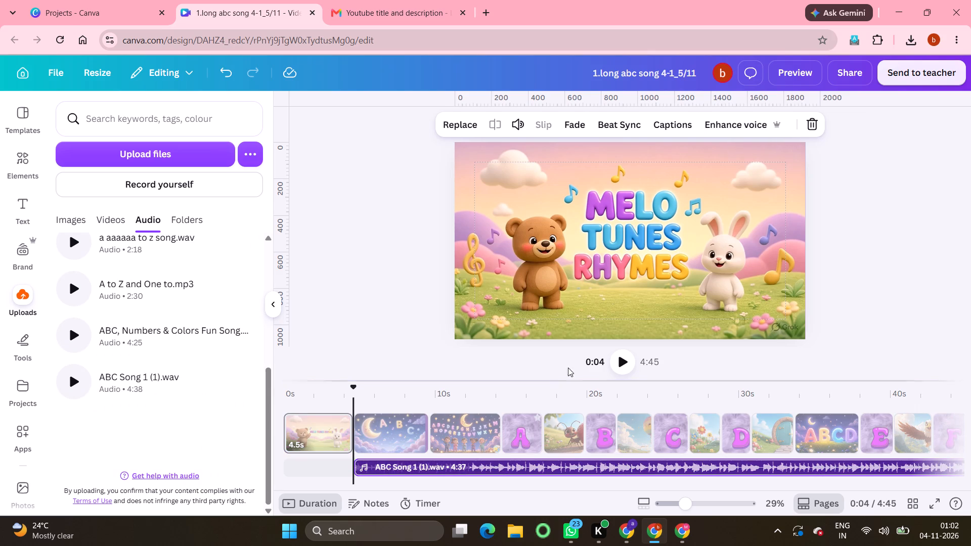
# Play the song's opening, then shorten the letter A page to 2.1 seconds and the moon ABC and children's alphabet pages to 4.7 seconds each.
pyautogui.click(622, 361)
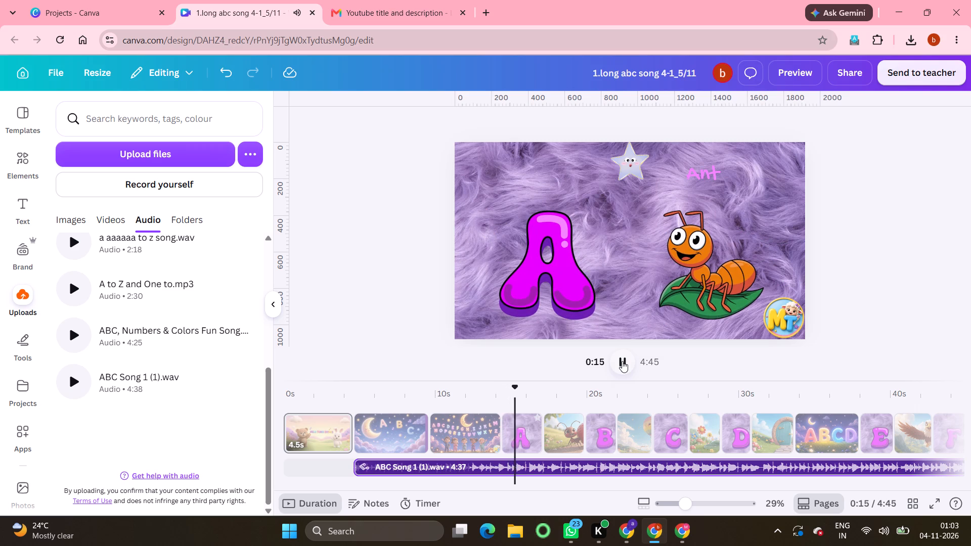
pyautogui.click(622, 361)
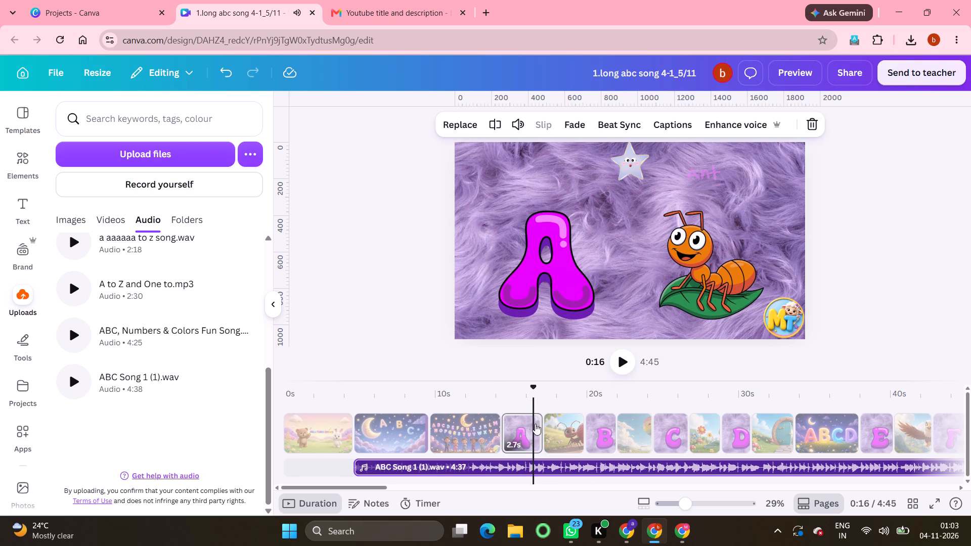
pyautogui.moveTo(528, 433); pyautogui.dragTo(522, 434)
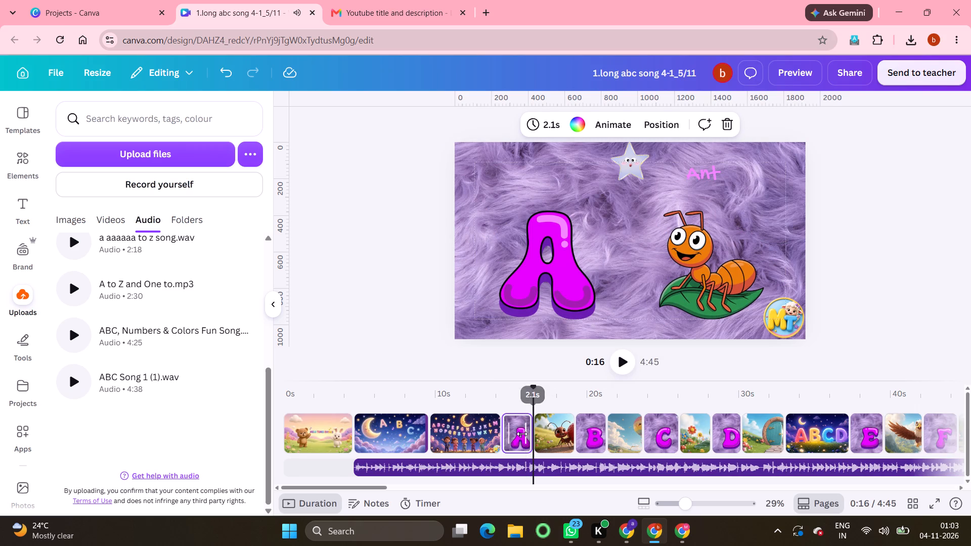
pyautogui.click(419, 434)
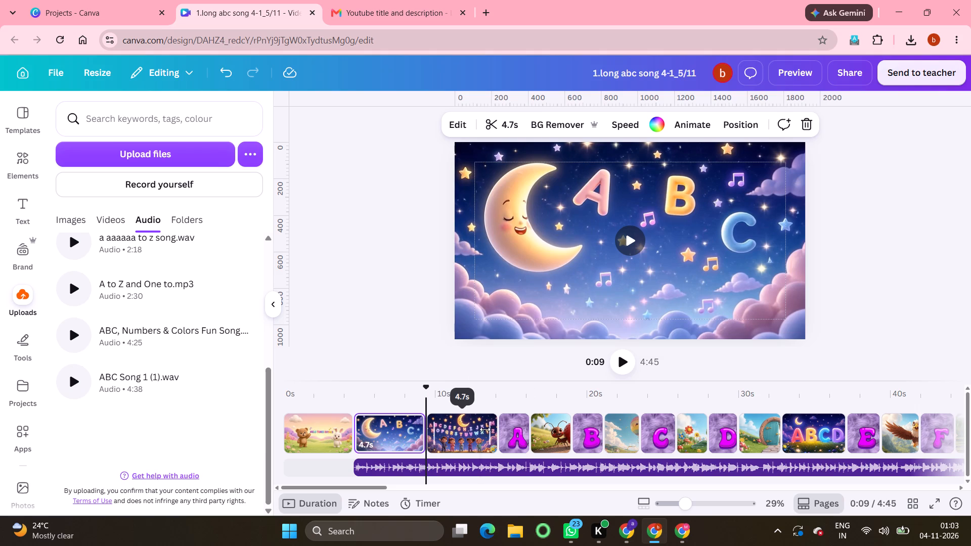
pyautogui.click(488, 432)
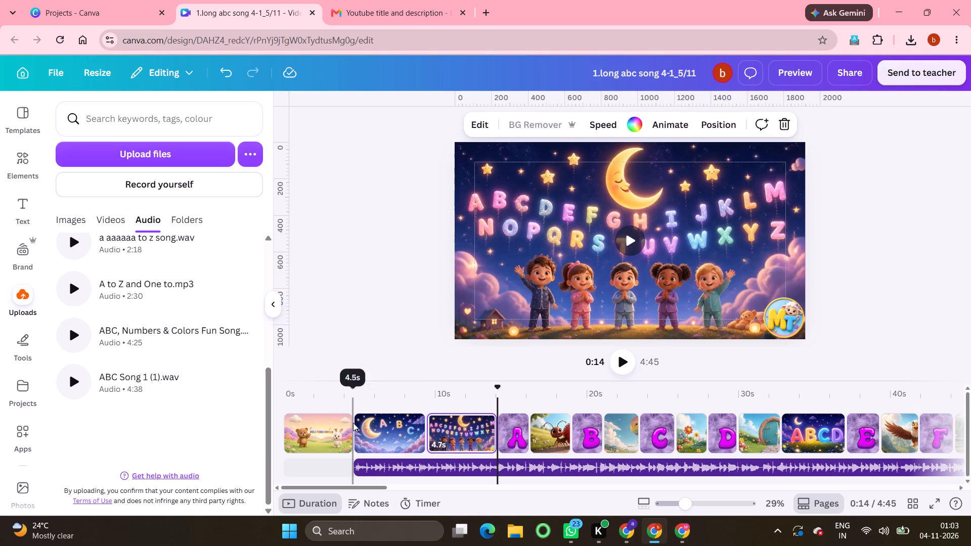
# Preview the video from the beginning in full screen.
pyautogui.click(845, 71)
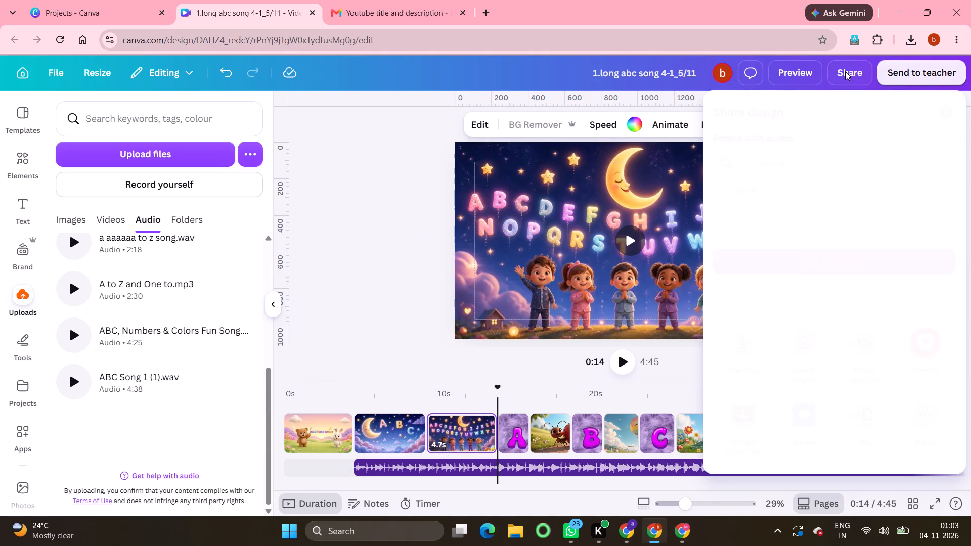
pyautogui.click(795, 79)
pyautogui.click(793, 74)
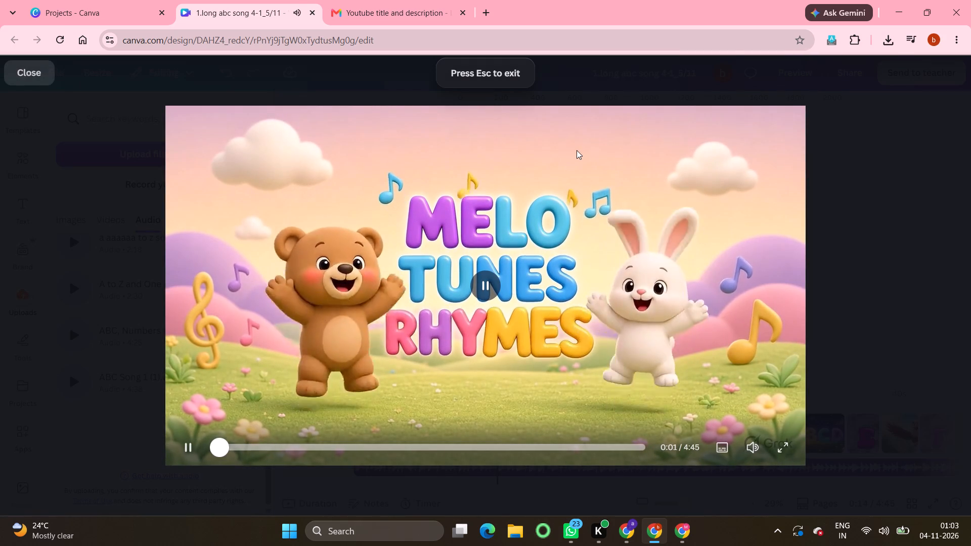
pyautogui.click(788, 448)
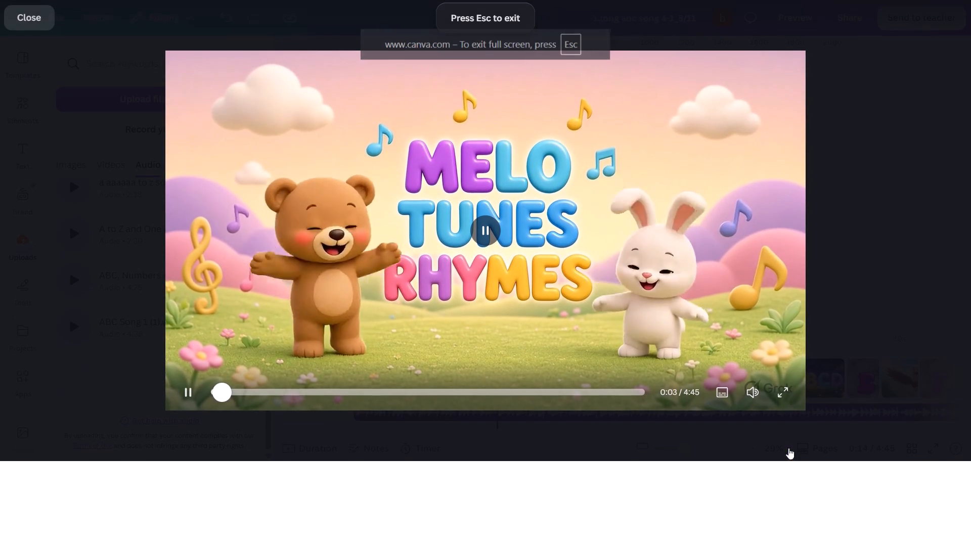
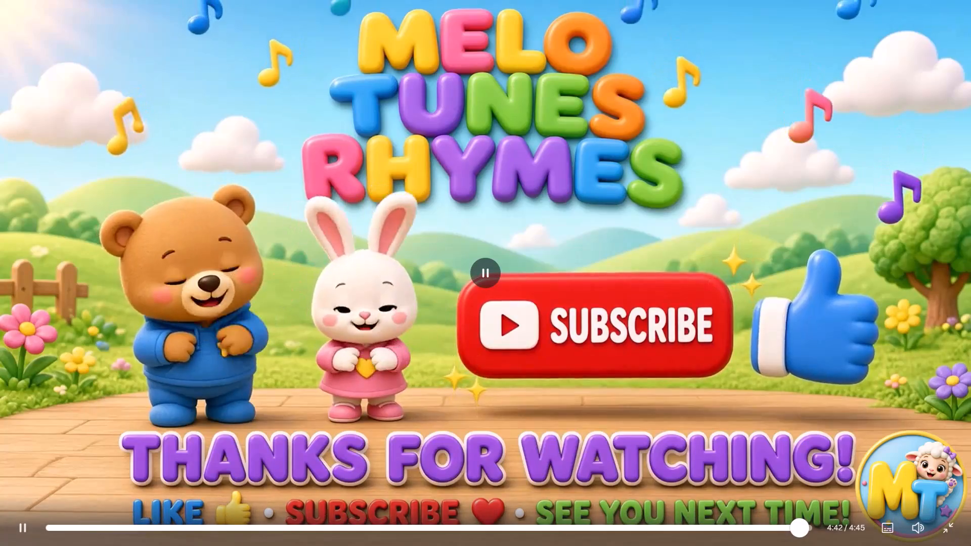
# Leave the full-screen preview and return to the editor.
pyautogui.click(950, 527)
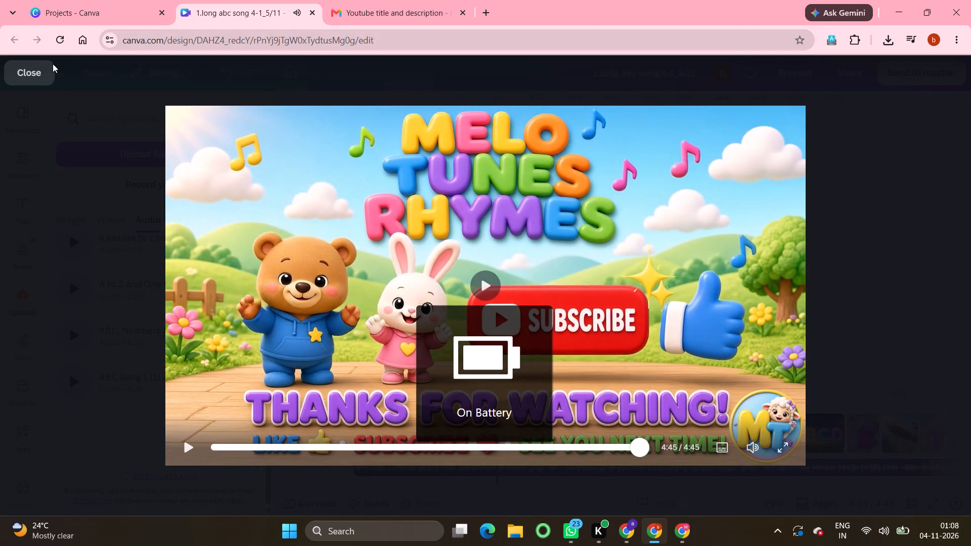
pyautogui.click(31, 67)
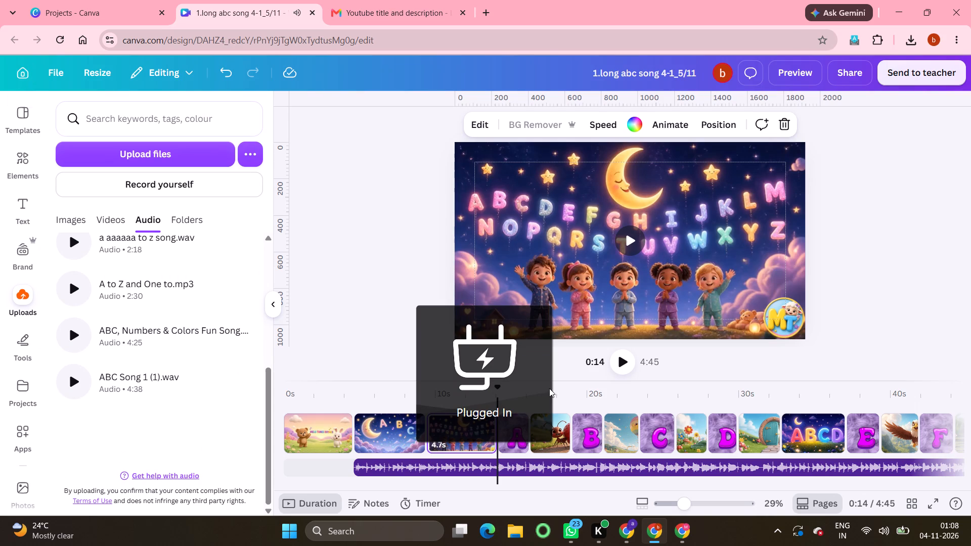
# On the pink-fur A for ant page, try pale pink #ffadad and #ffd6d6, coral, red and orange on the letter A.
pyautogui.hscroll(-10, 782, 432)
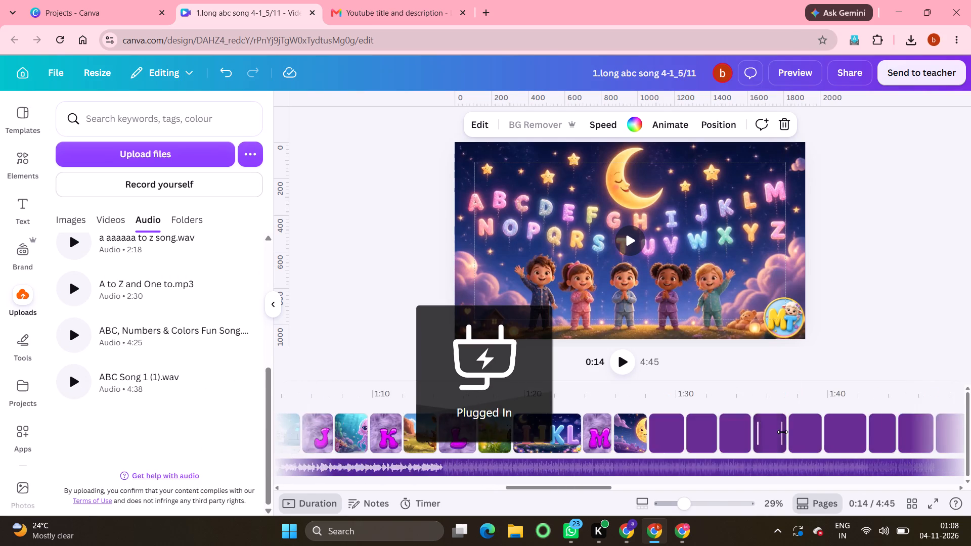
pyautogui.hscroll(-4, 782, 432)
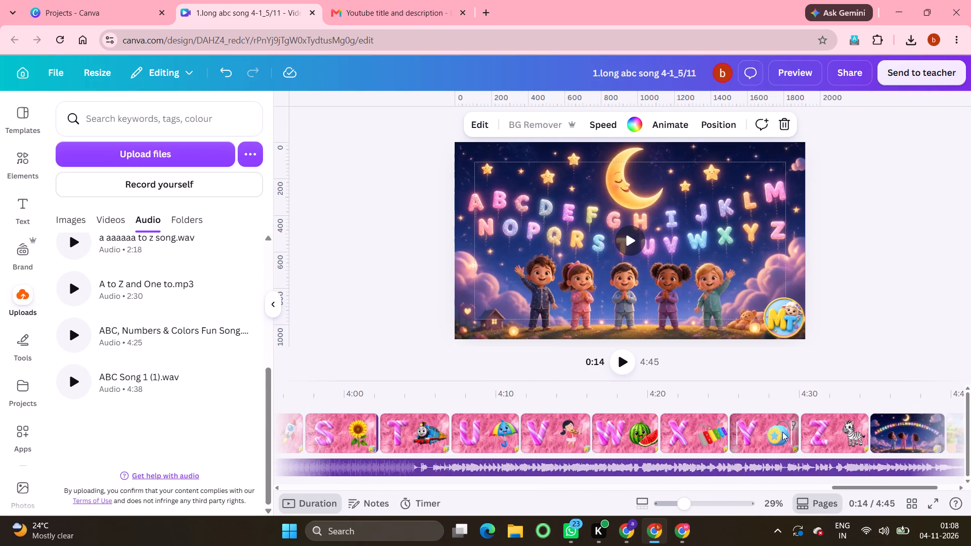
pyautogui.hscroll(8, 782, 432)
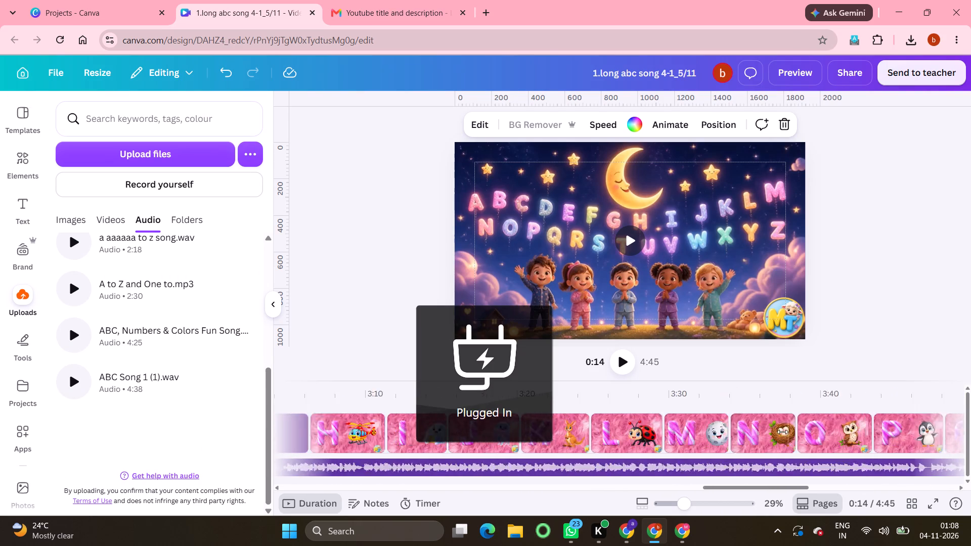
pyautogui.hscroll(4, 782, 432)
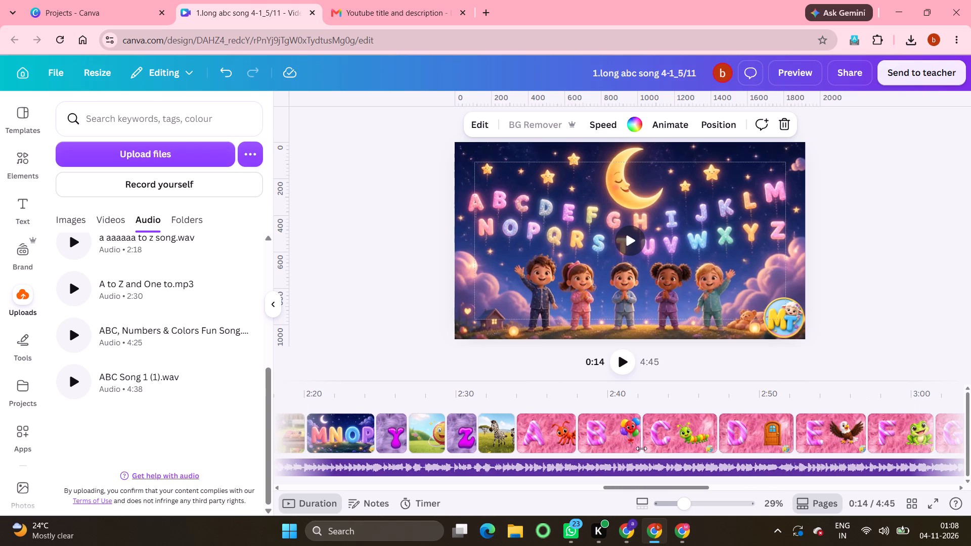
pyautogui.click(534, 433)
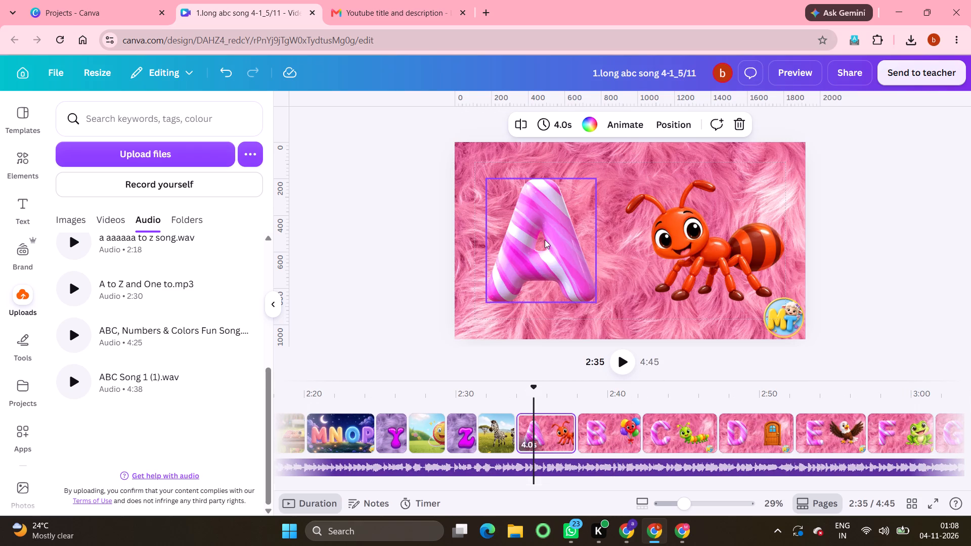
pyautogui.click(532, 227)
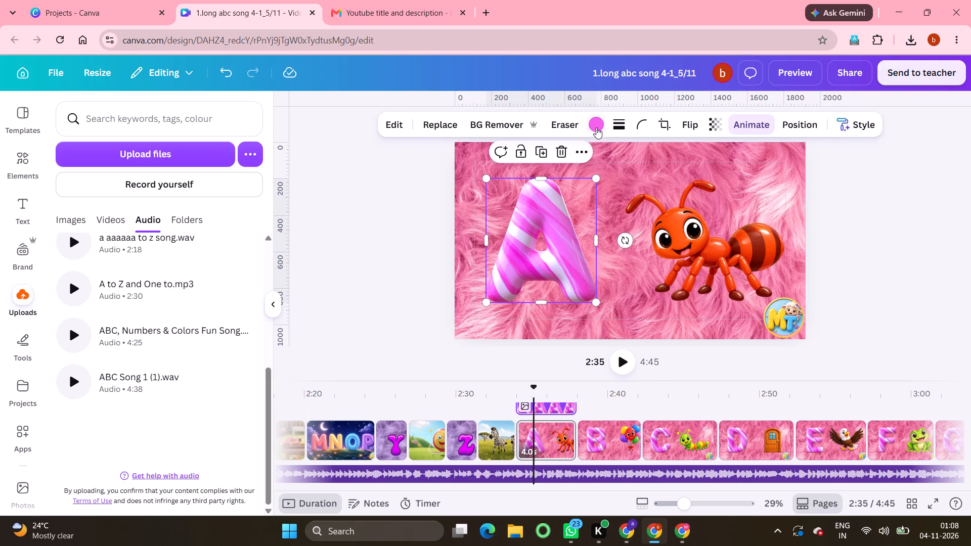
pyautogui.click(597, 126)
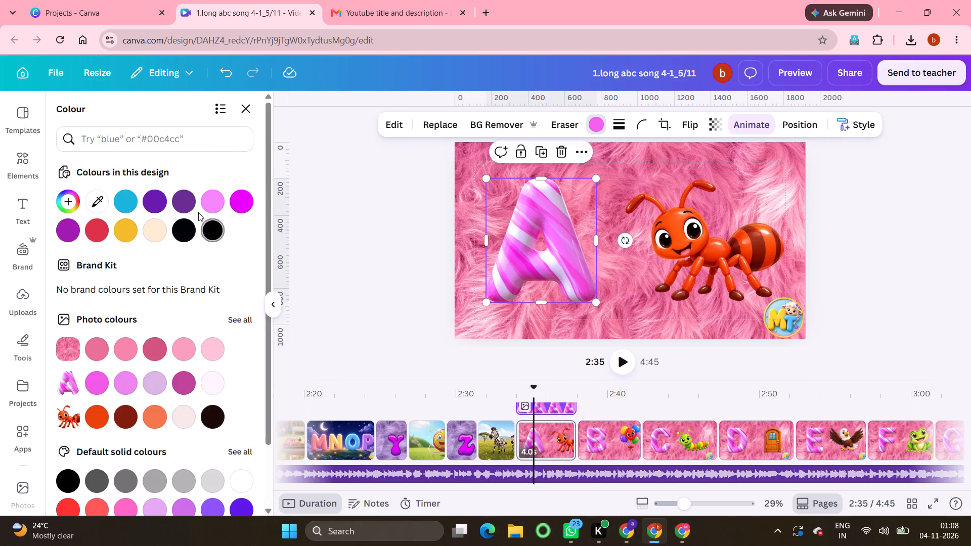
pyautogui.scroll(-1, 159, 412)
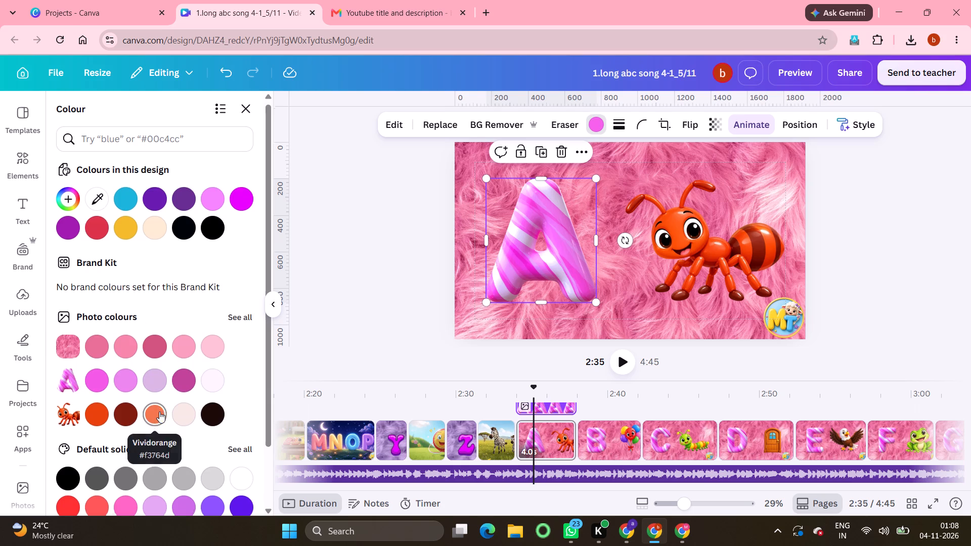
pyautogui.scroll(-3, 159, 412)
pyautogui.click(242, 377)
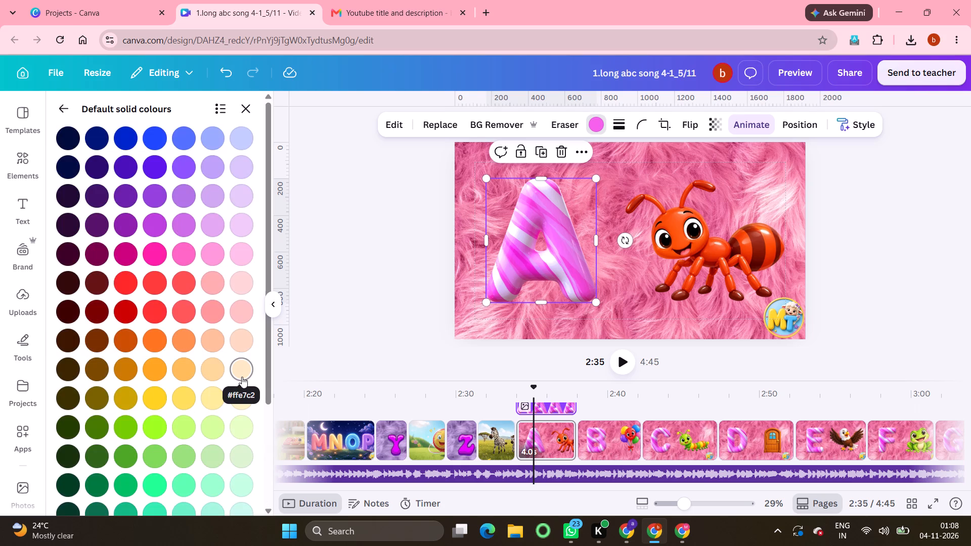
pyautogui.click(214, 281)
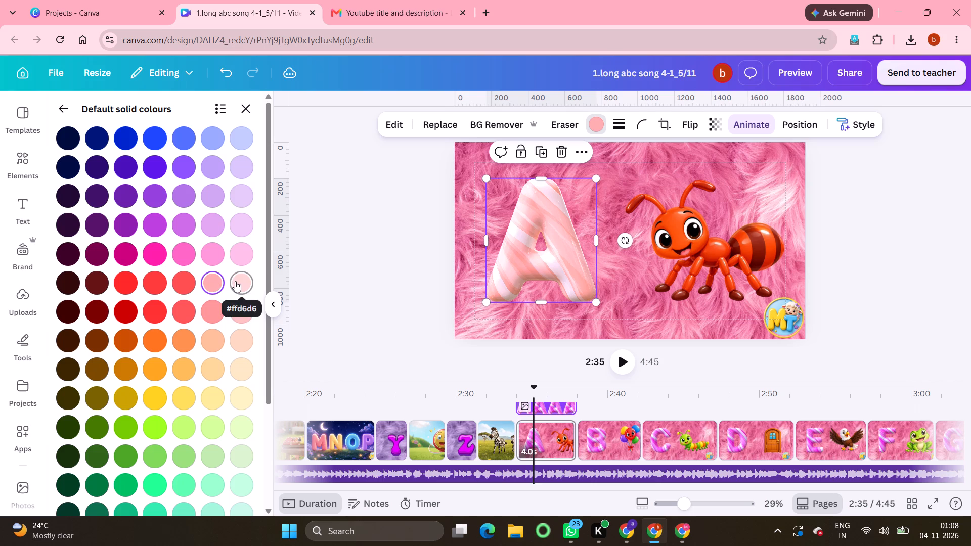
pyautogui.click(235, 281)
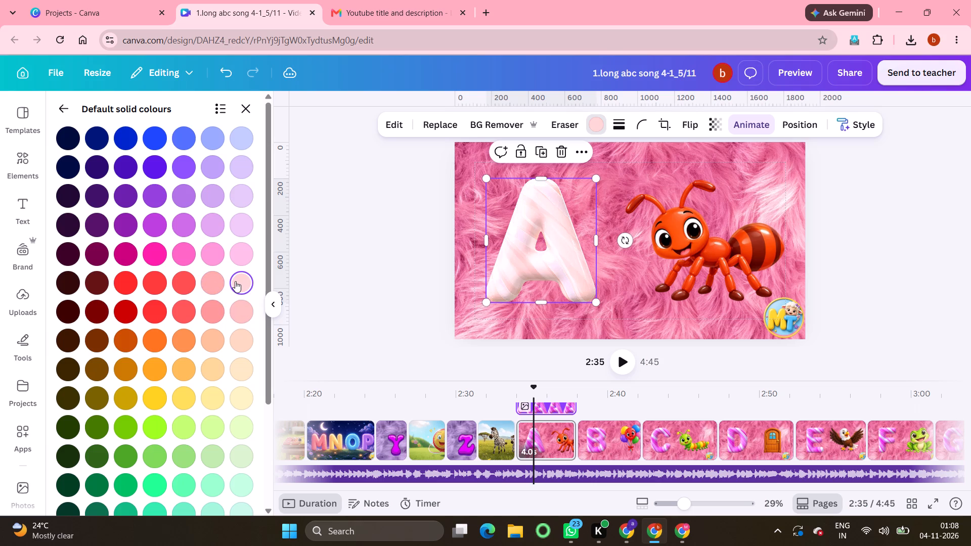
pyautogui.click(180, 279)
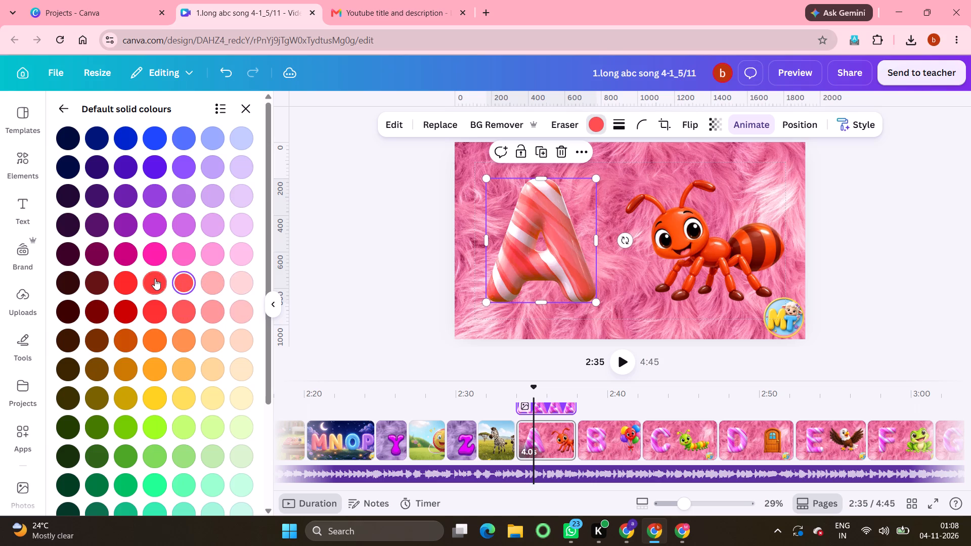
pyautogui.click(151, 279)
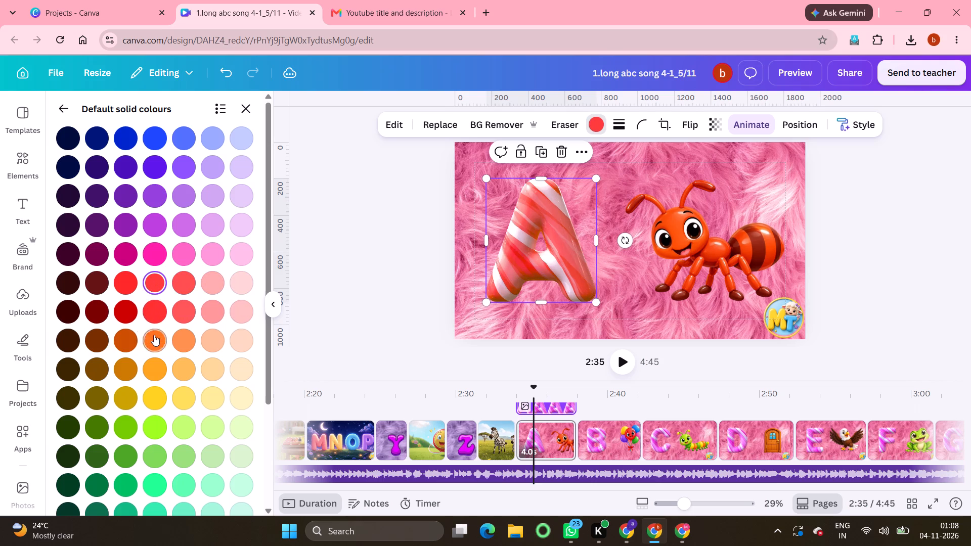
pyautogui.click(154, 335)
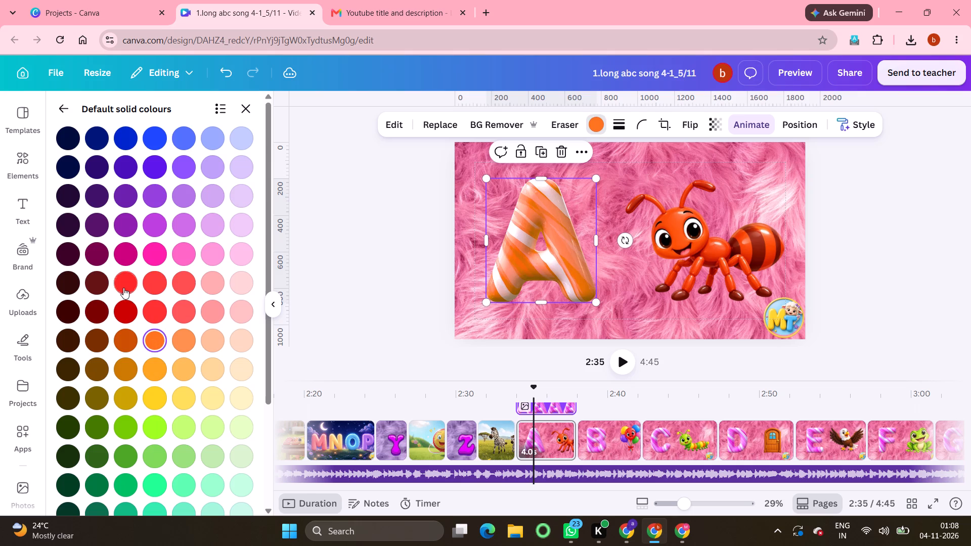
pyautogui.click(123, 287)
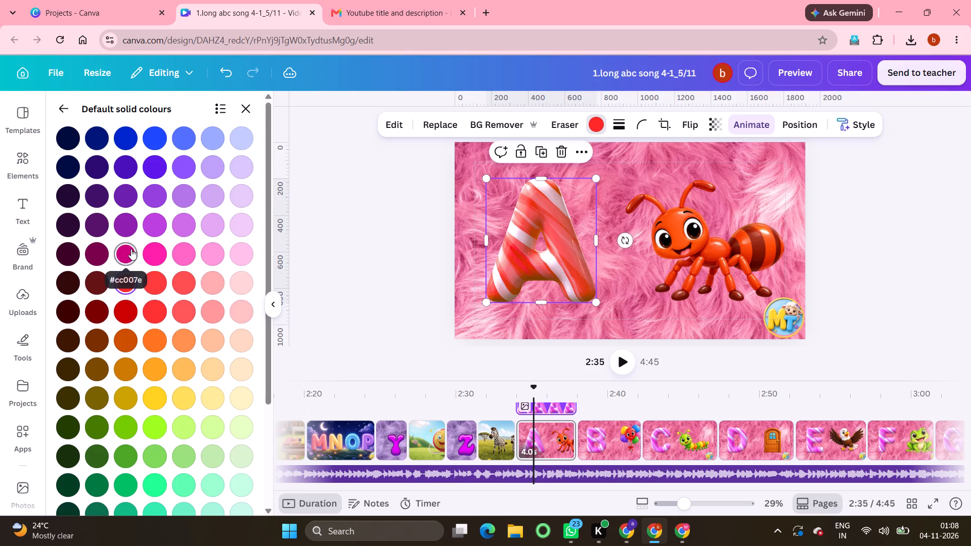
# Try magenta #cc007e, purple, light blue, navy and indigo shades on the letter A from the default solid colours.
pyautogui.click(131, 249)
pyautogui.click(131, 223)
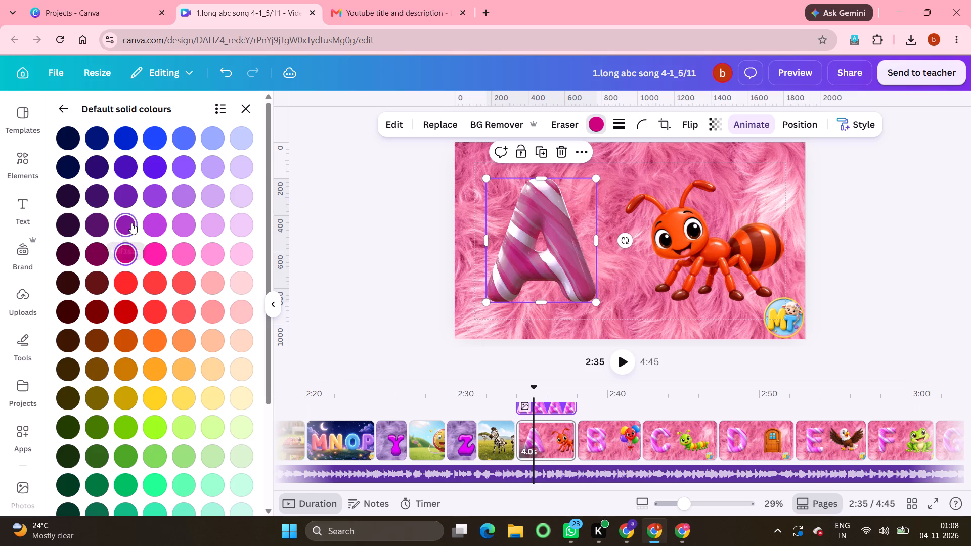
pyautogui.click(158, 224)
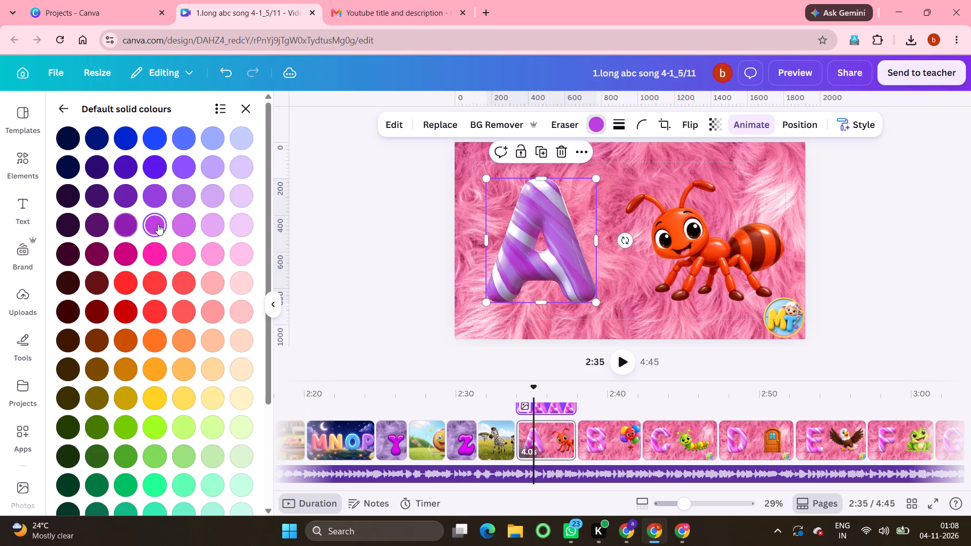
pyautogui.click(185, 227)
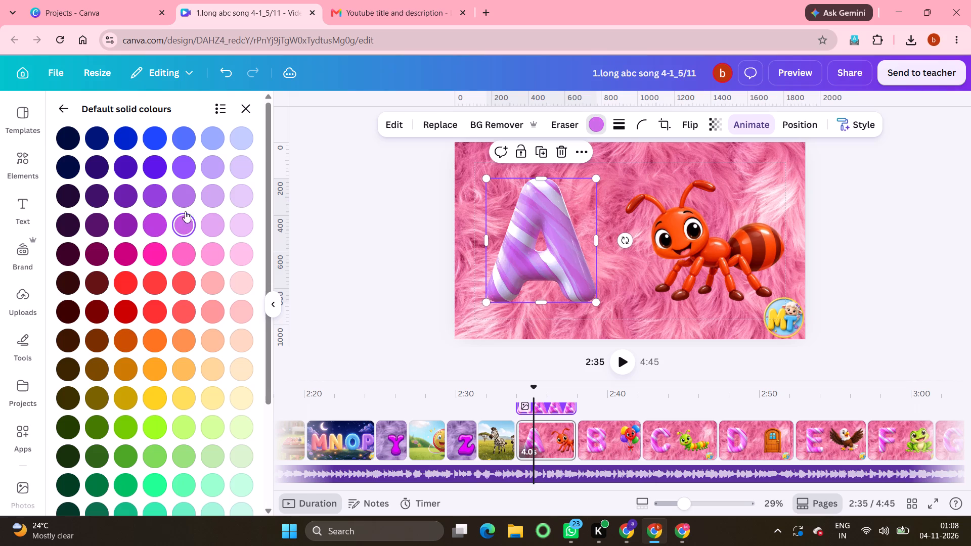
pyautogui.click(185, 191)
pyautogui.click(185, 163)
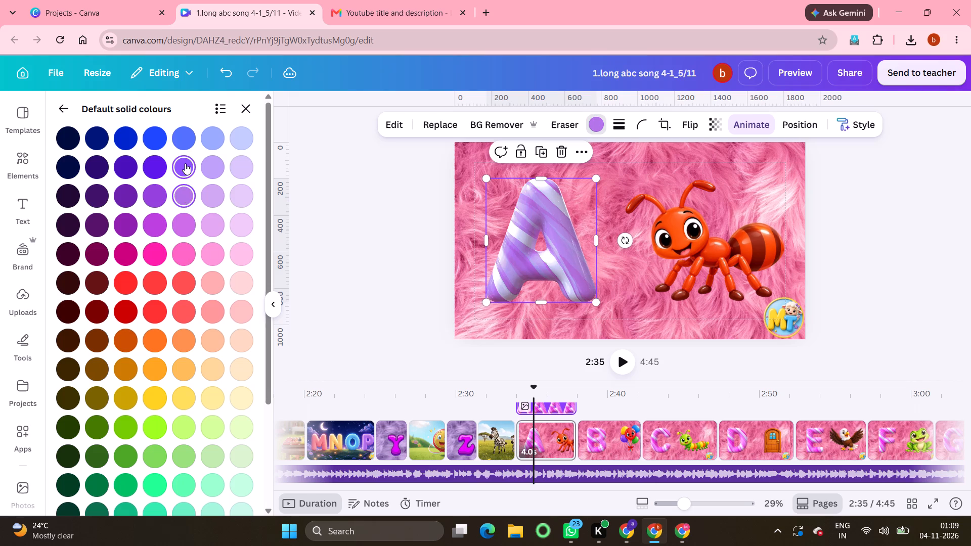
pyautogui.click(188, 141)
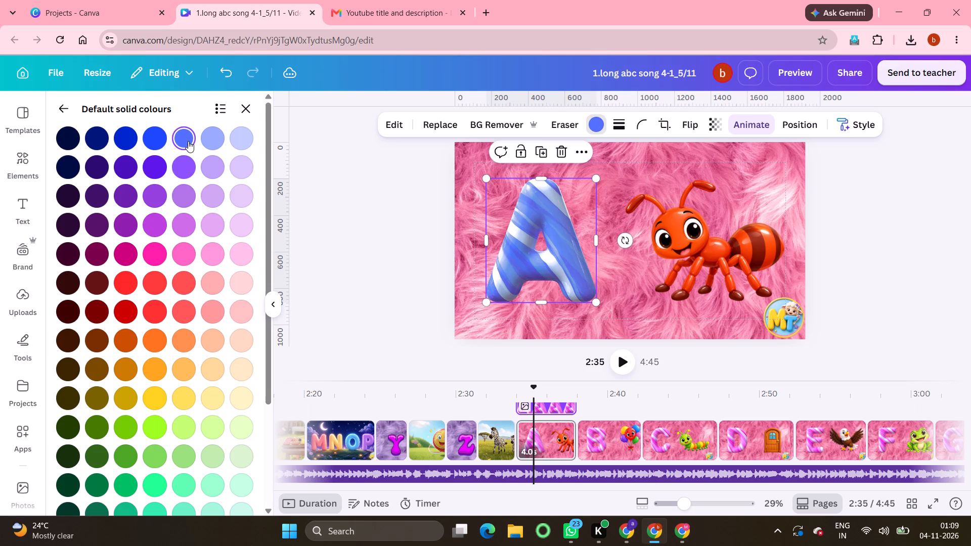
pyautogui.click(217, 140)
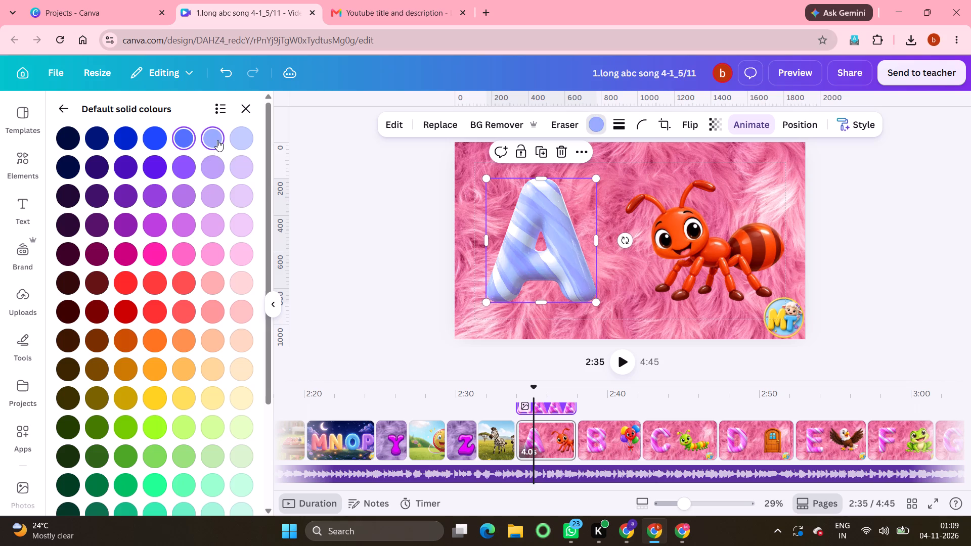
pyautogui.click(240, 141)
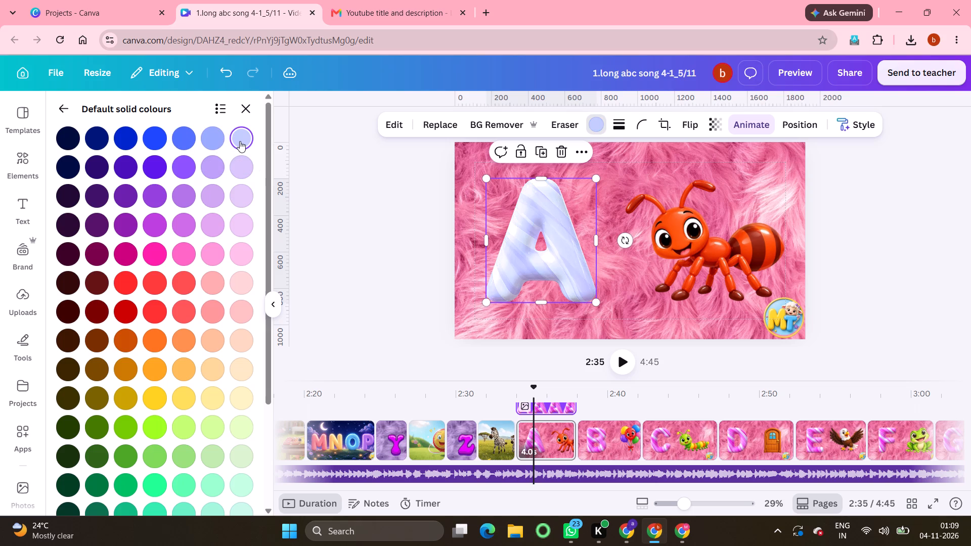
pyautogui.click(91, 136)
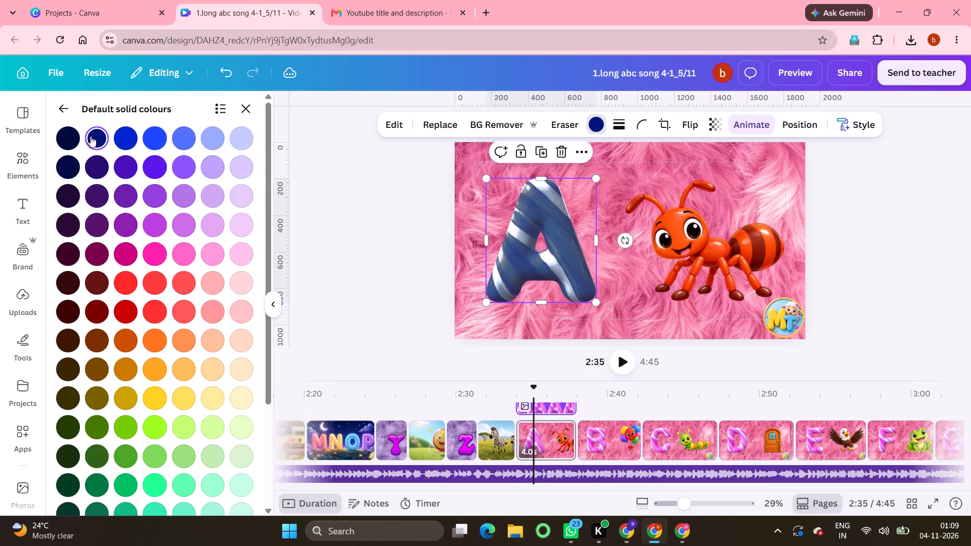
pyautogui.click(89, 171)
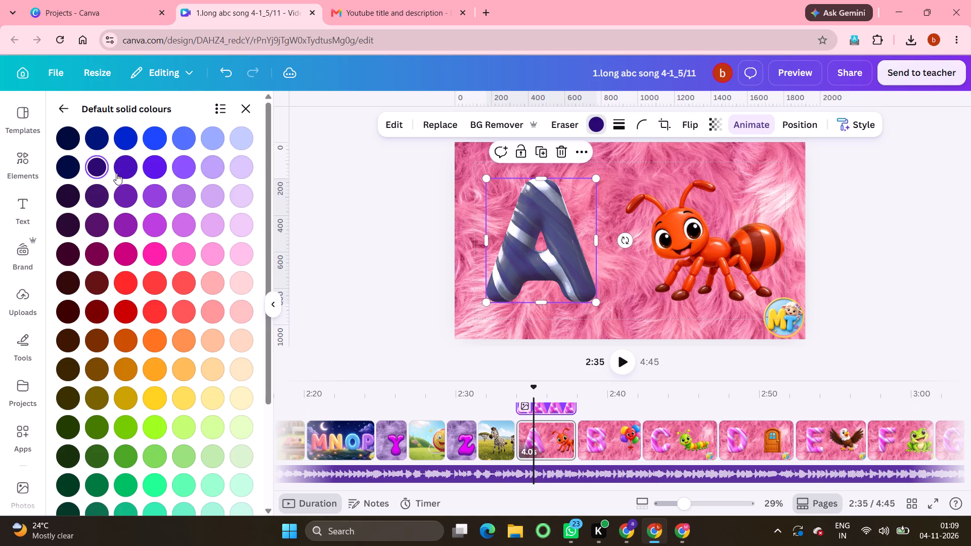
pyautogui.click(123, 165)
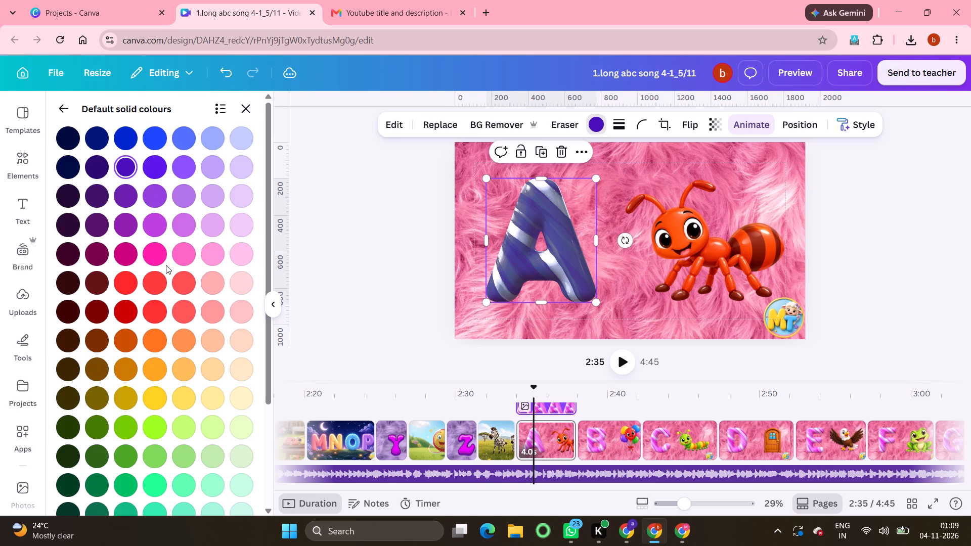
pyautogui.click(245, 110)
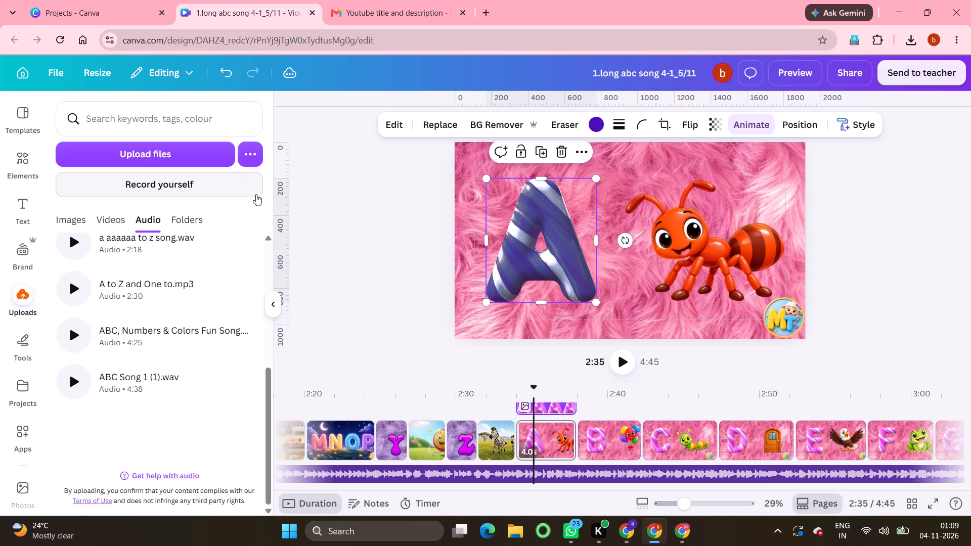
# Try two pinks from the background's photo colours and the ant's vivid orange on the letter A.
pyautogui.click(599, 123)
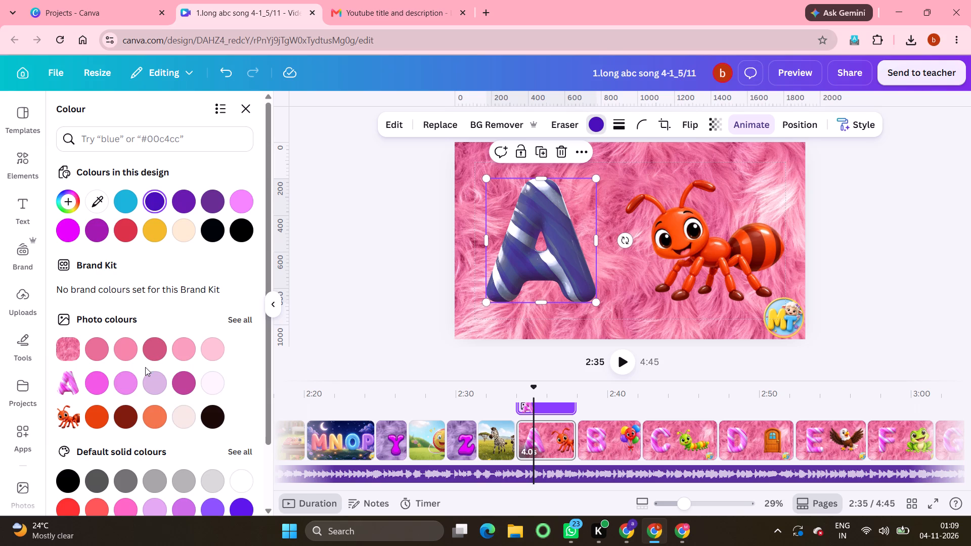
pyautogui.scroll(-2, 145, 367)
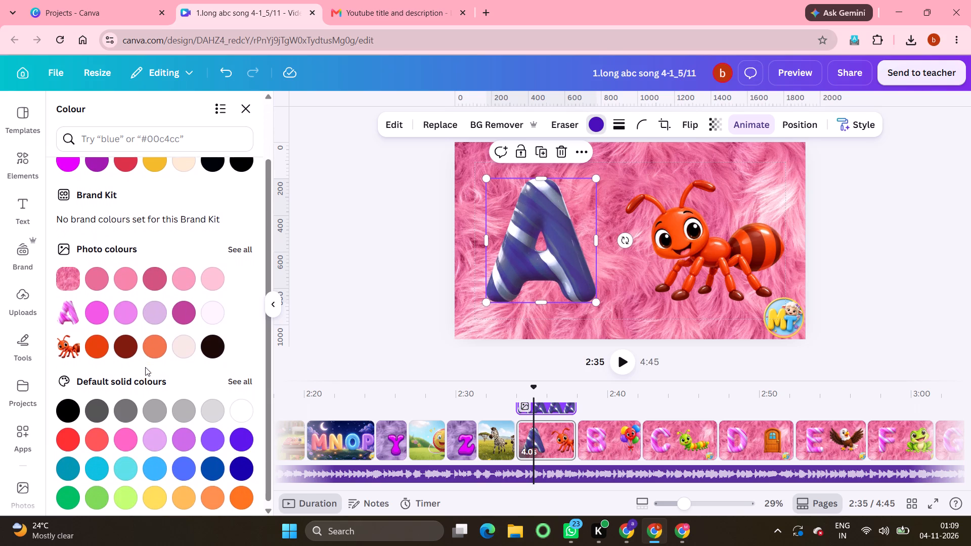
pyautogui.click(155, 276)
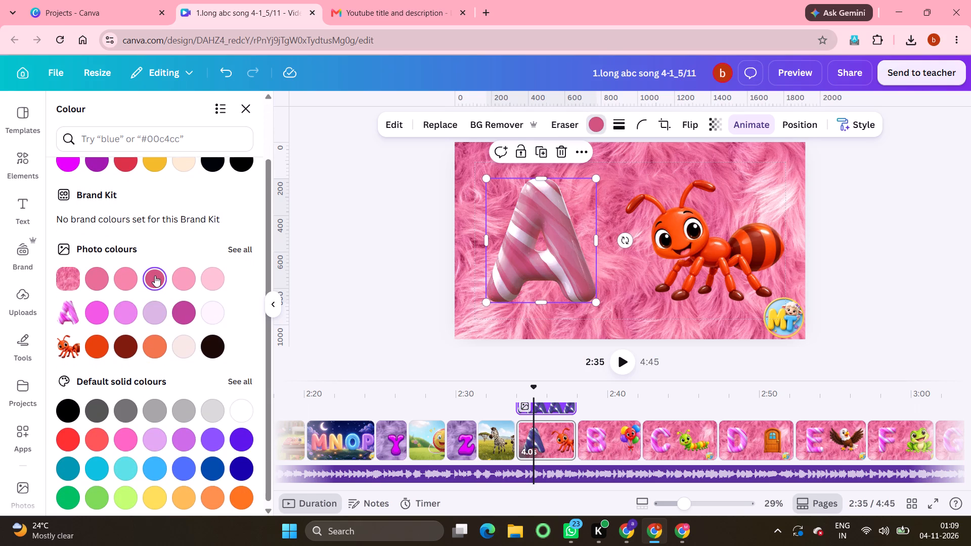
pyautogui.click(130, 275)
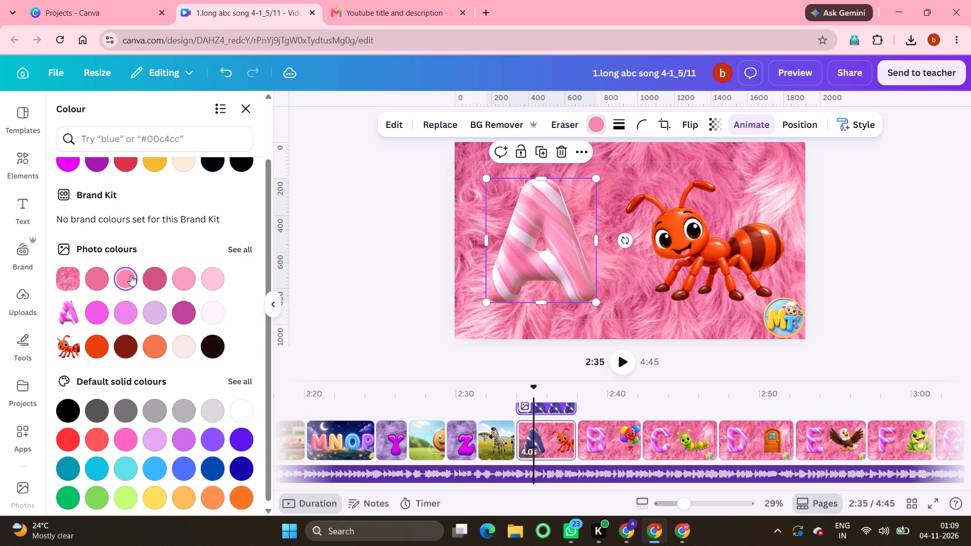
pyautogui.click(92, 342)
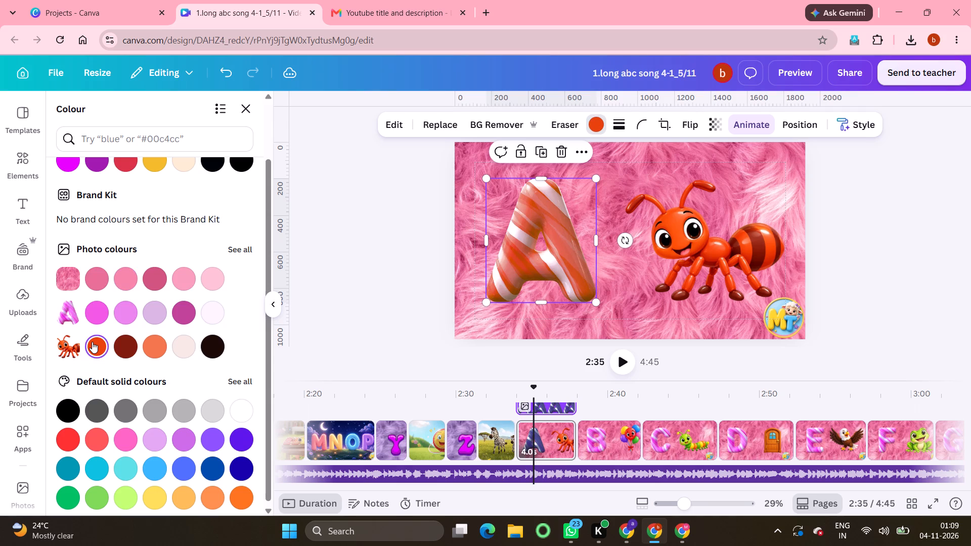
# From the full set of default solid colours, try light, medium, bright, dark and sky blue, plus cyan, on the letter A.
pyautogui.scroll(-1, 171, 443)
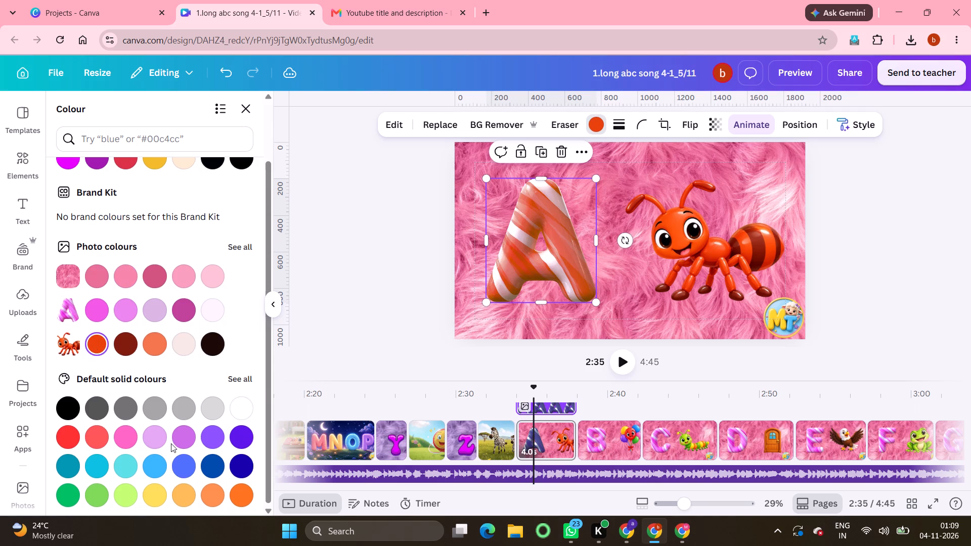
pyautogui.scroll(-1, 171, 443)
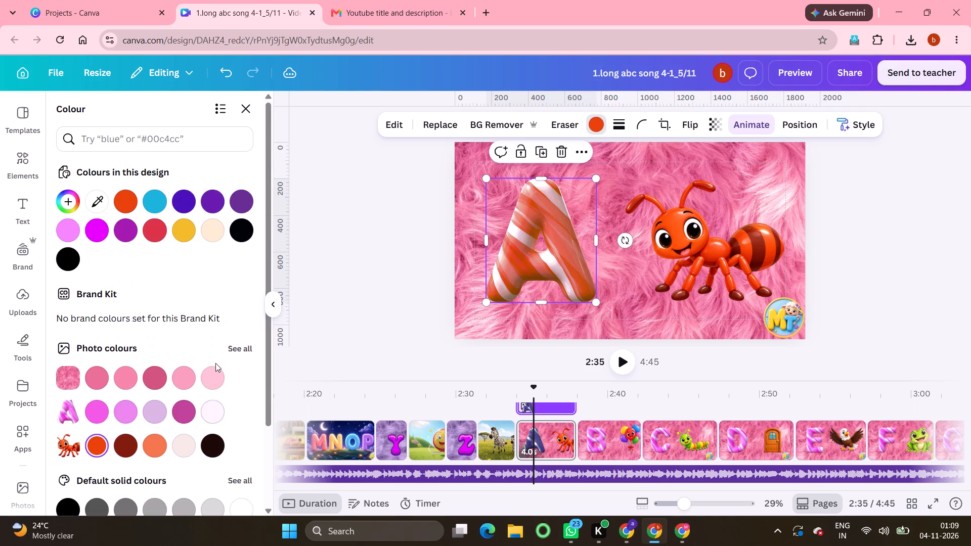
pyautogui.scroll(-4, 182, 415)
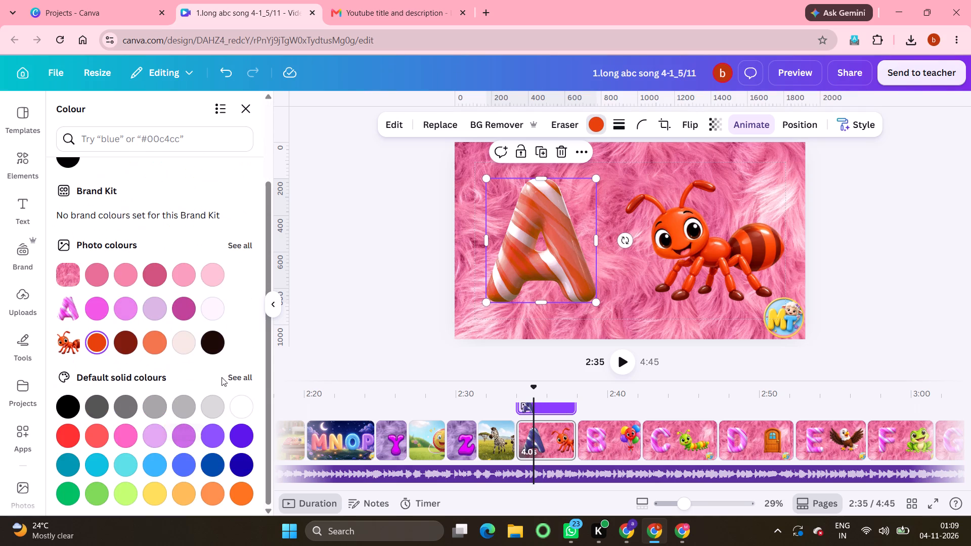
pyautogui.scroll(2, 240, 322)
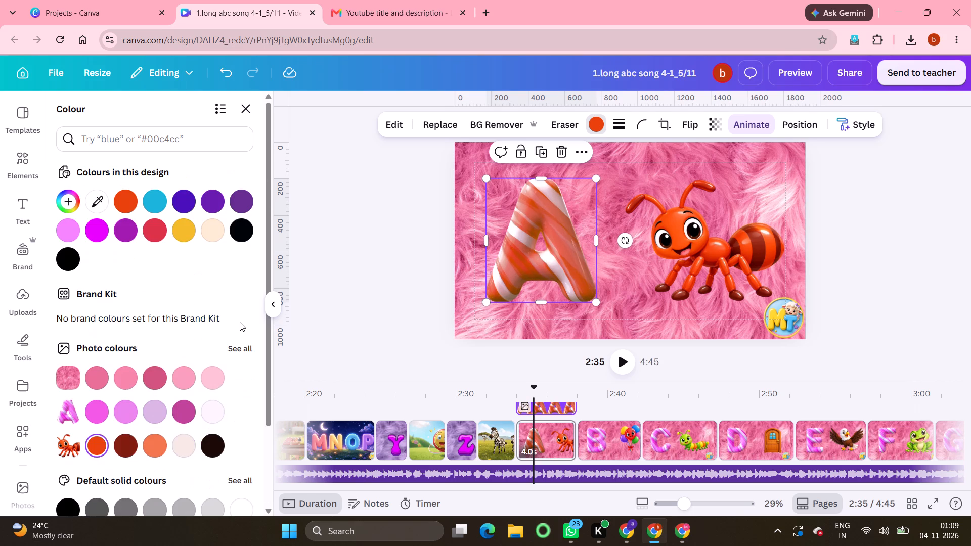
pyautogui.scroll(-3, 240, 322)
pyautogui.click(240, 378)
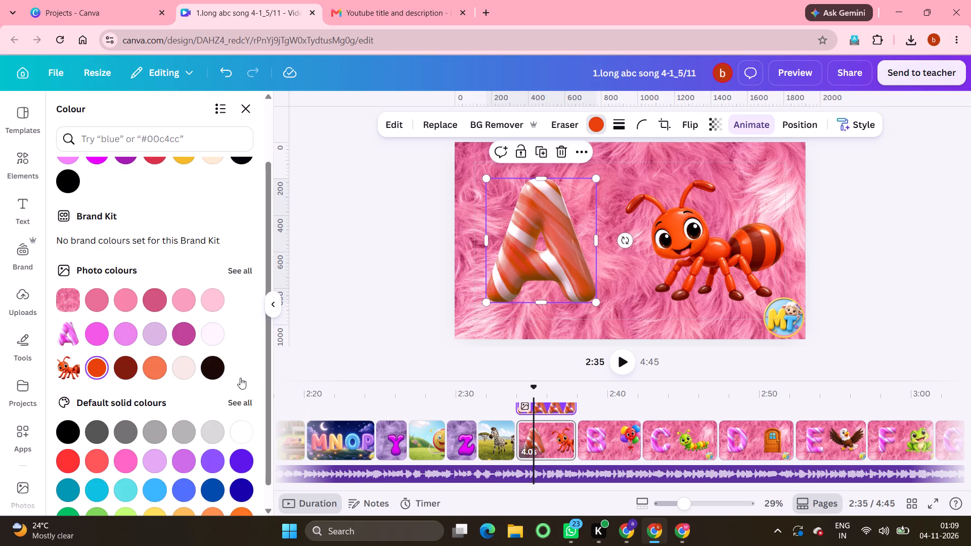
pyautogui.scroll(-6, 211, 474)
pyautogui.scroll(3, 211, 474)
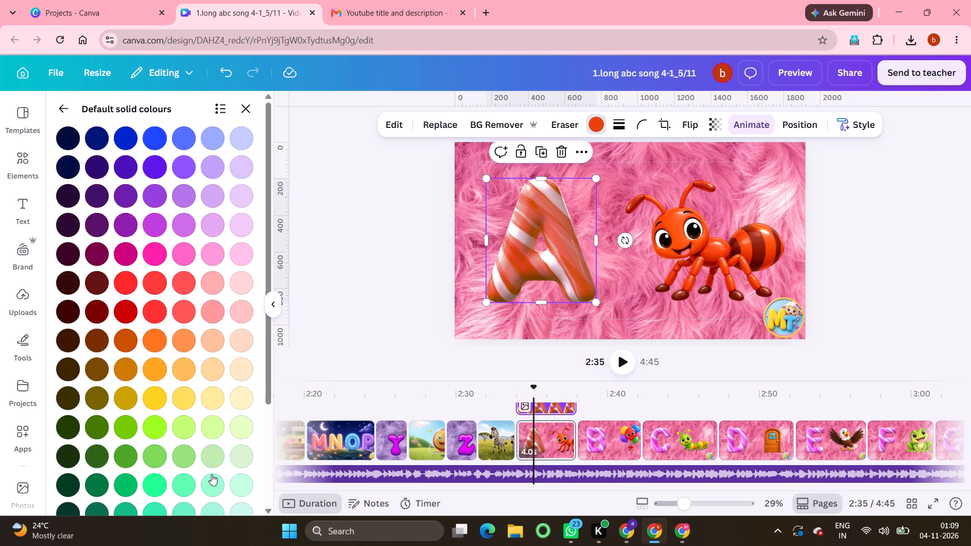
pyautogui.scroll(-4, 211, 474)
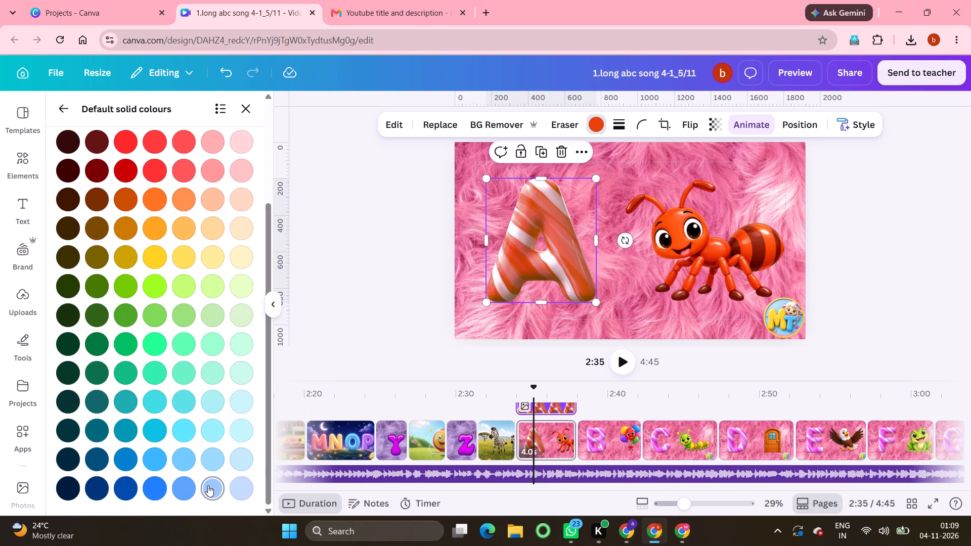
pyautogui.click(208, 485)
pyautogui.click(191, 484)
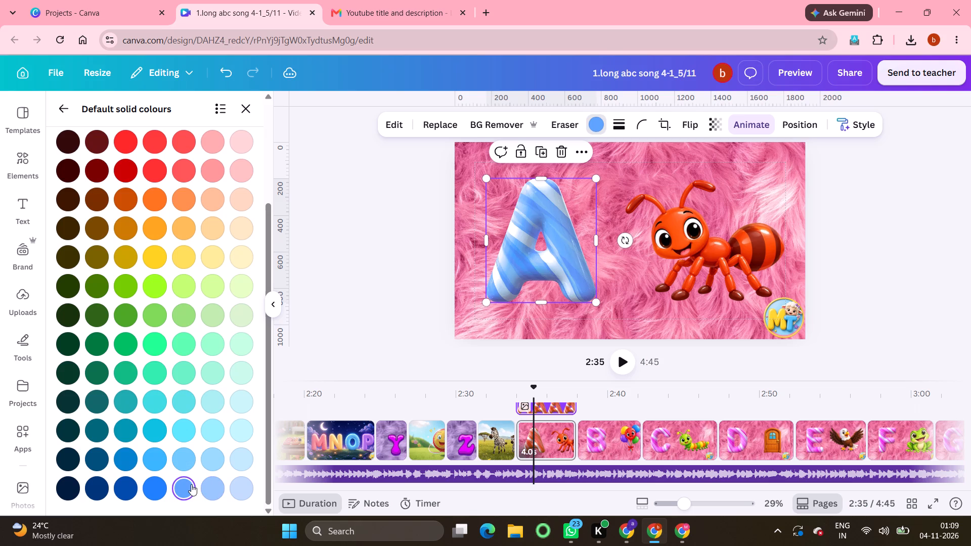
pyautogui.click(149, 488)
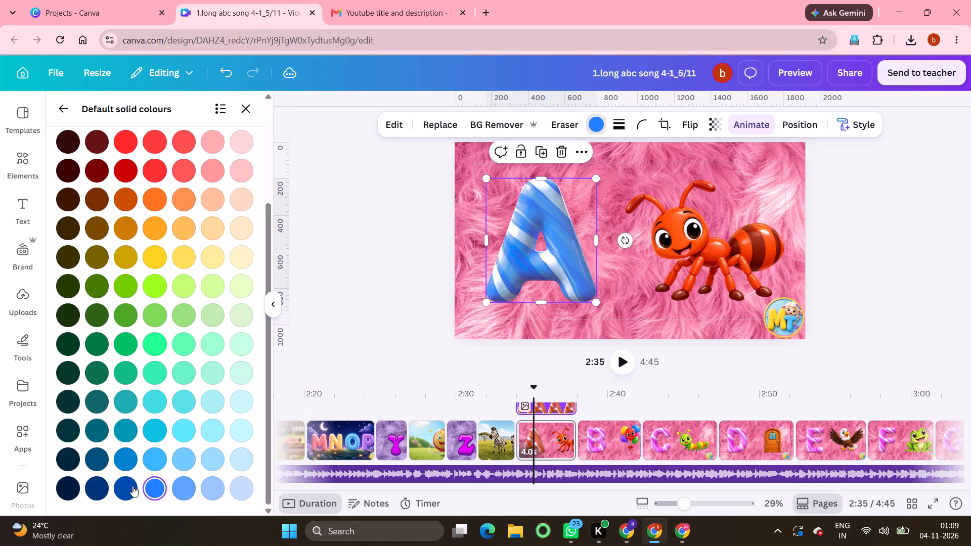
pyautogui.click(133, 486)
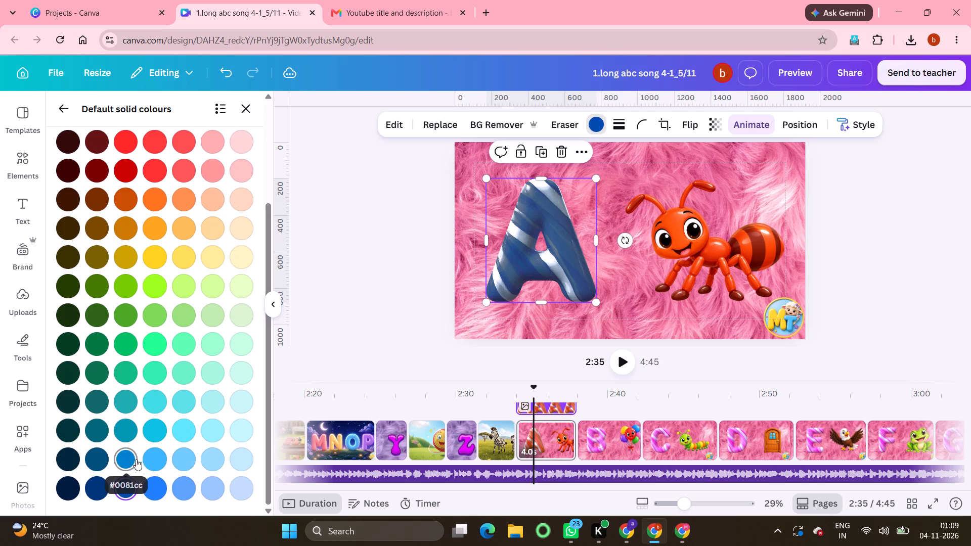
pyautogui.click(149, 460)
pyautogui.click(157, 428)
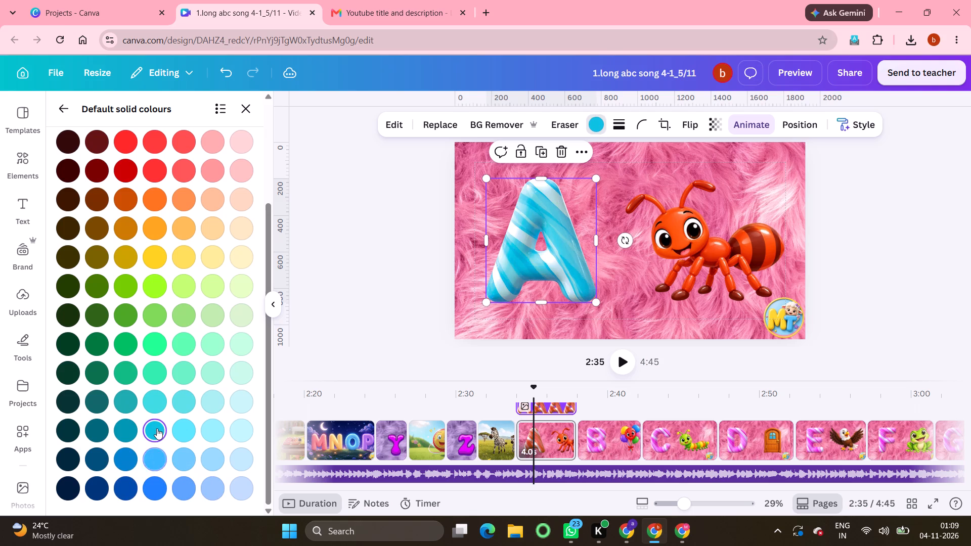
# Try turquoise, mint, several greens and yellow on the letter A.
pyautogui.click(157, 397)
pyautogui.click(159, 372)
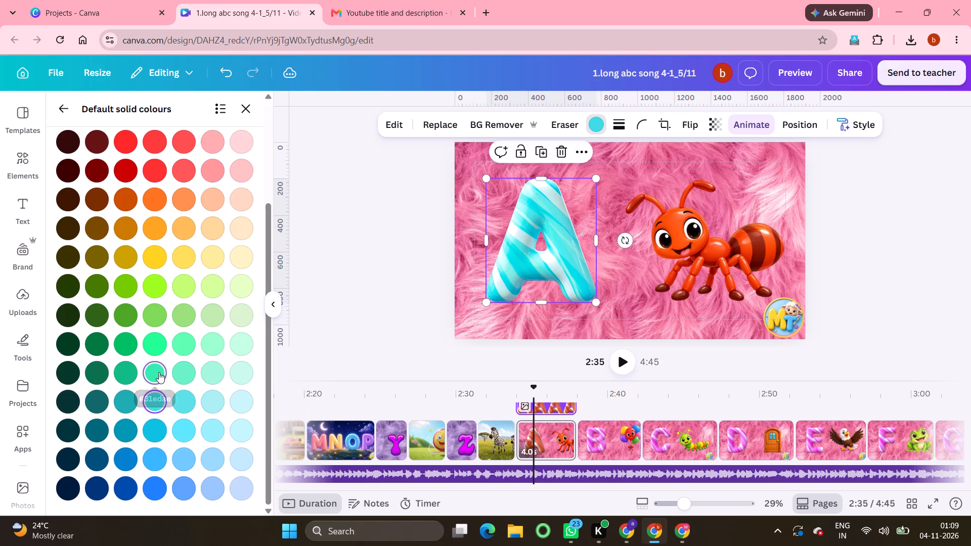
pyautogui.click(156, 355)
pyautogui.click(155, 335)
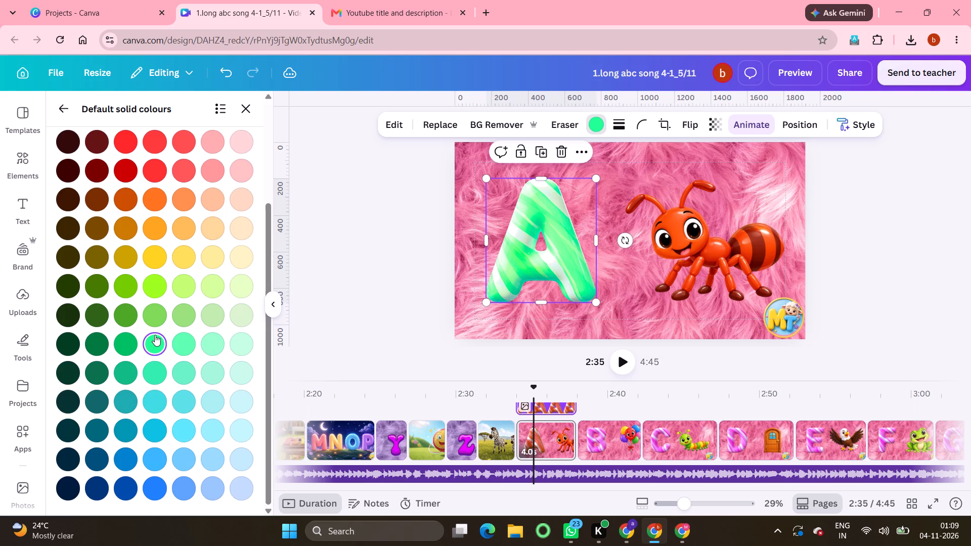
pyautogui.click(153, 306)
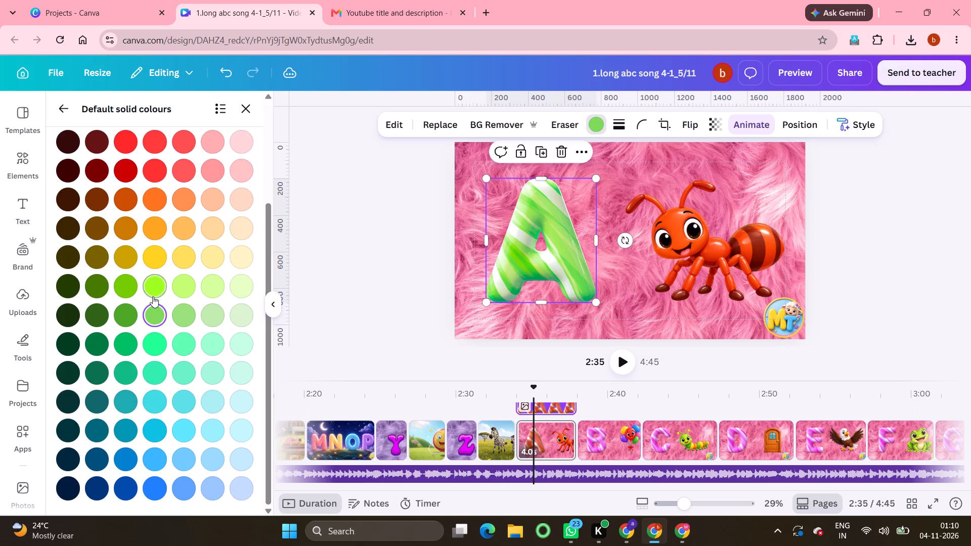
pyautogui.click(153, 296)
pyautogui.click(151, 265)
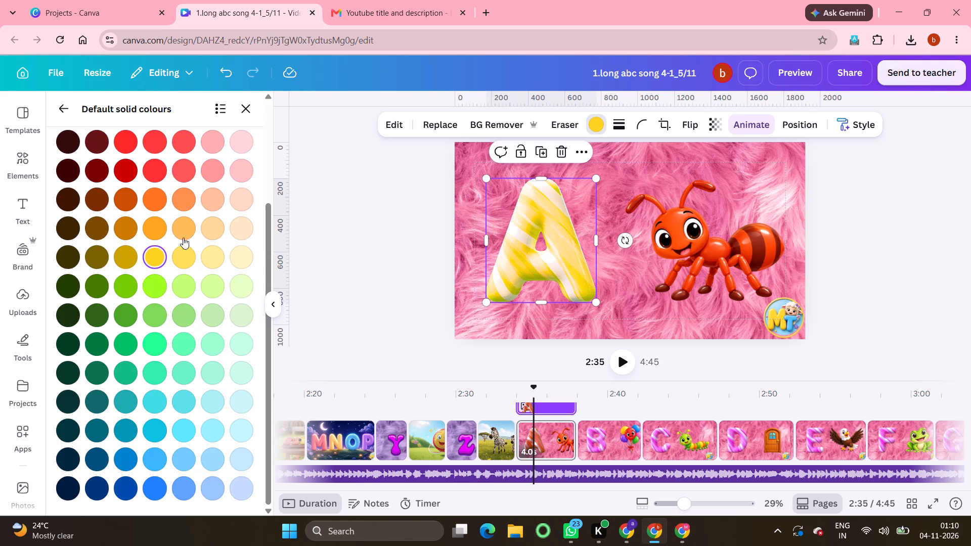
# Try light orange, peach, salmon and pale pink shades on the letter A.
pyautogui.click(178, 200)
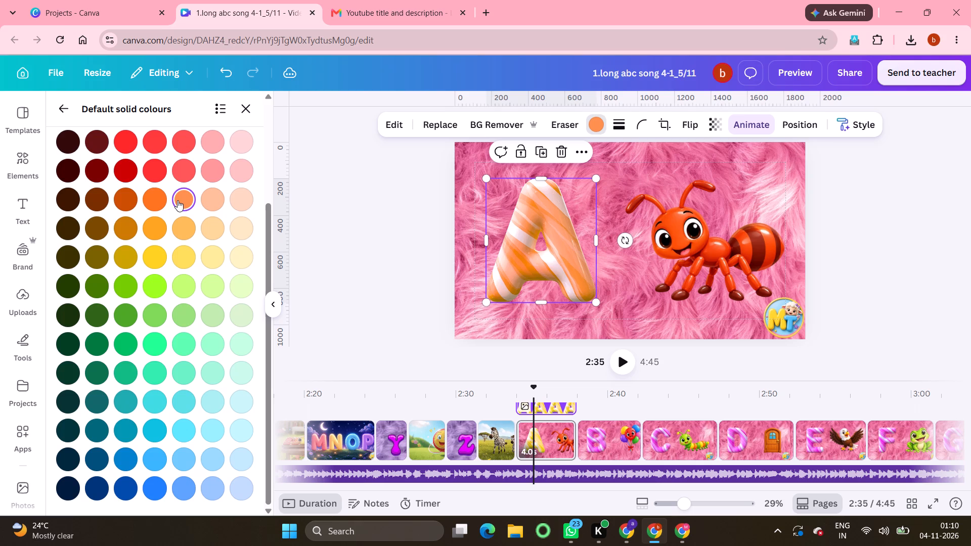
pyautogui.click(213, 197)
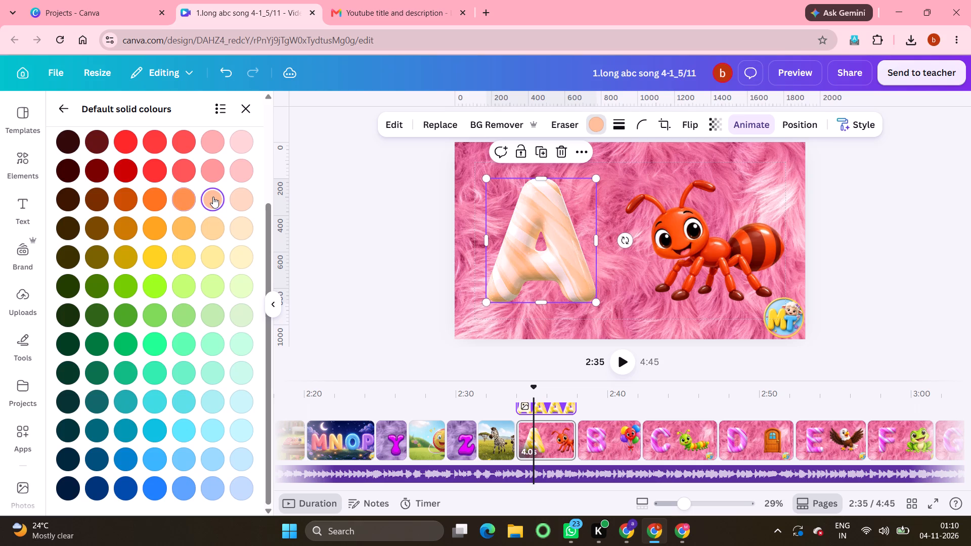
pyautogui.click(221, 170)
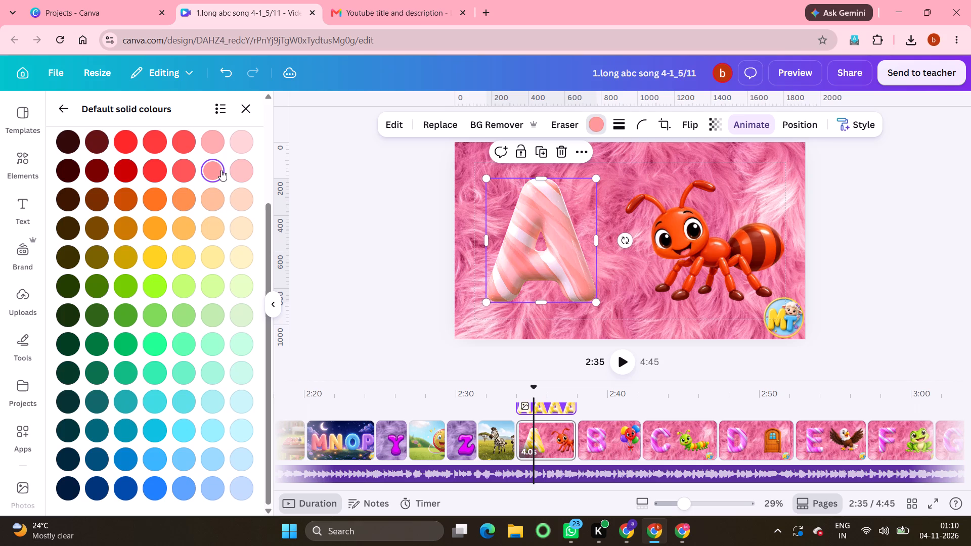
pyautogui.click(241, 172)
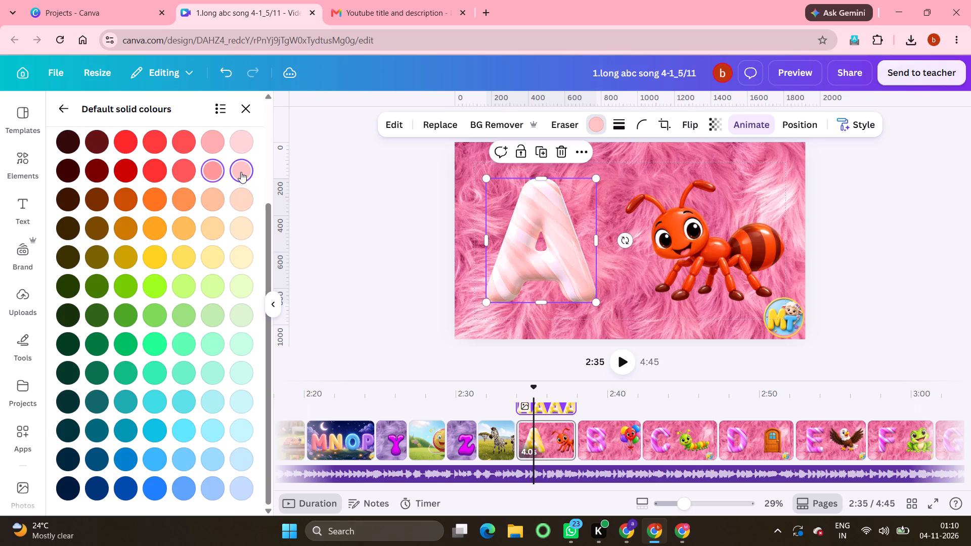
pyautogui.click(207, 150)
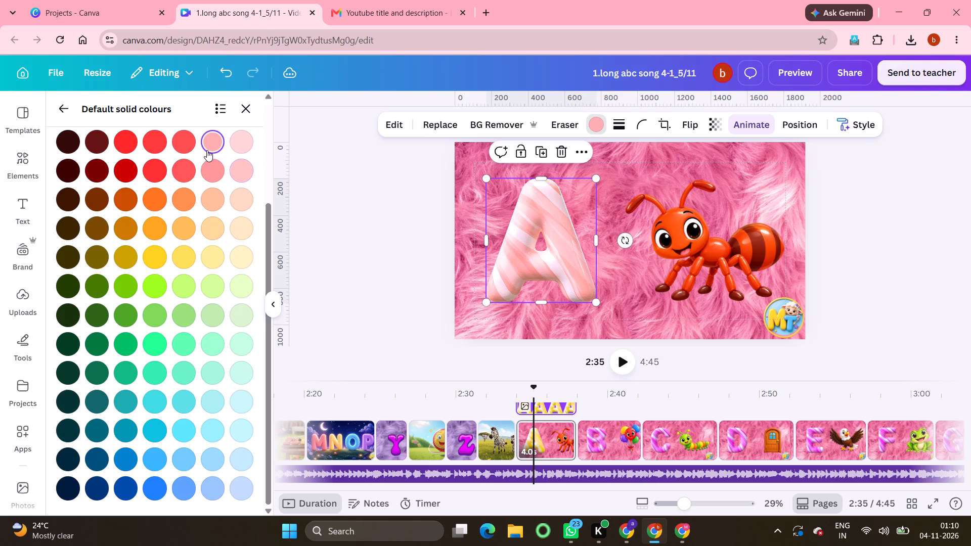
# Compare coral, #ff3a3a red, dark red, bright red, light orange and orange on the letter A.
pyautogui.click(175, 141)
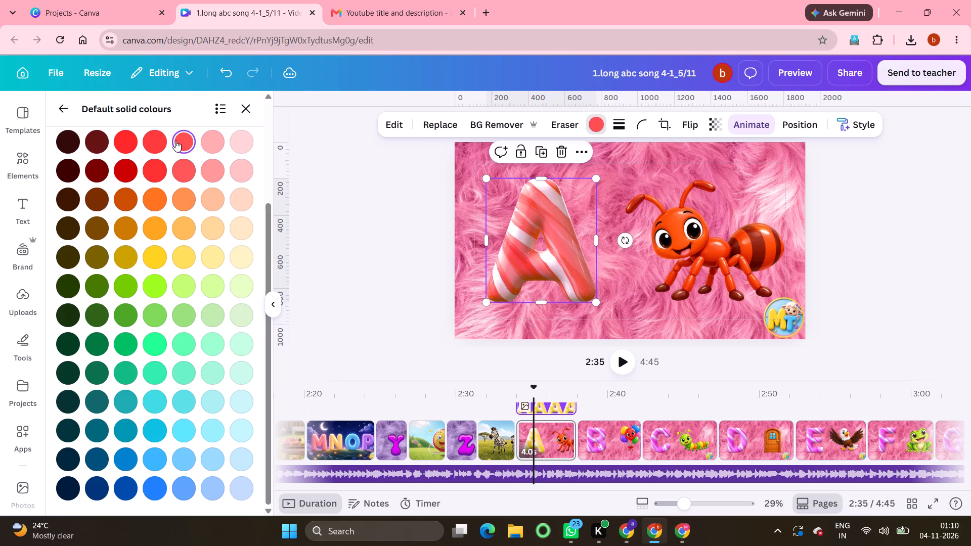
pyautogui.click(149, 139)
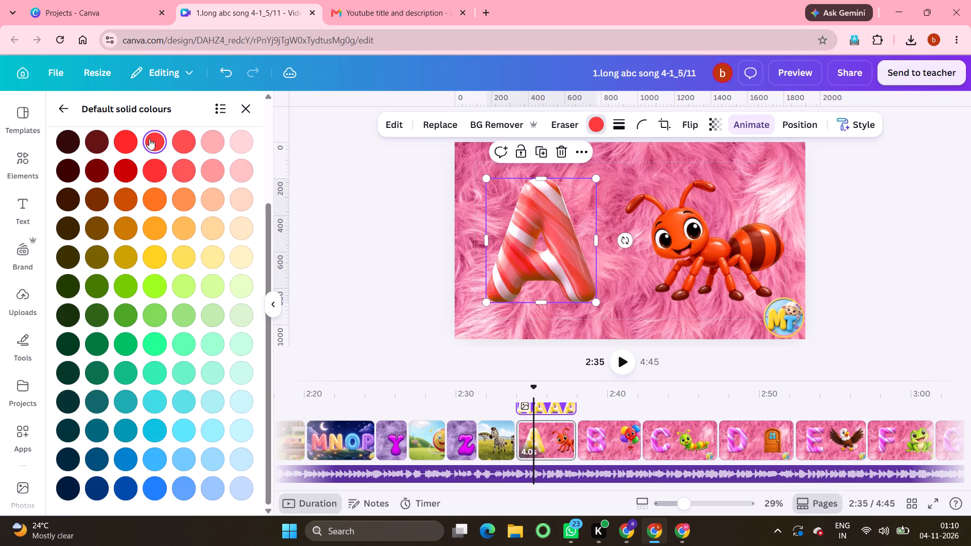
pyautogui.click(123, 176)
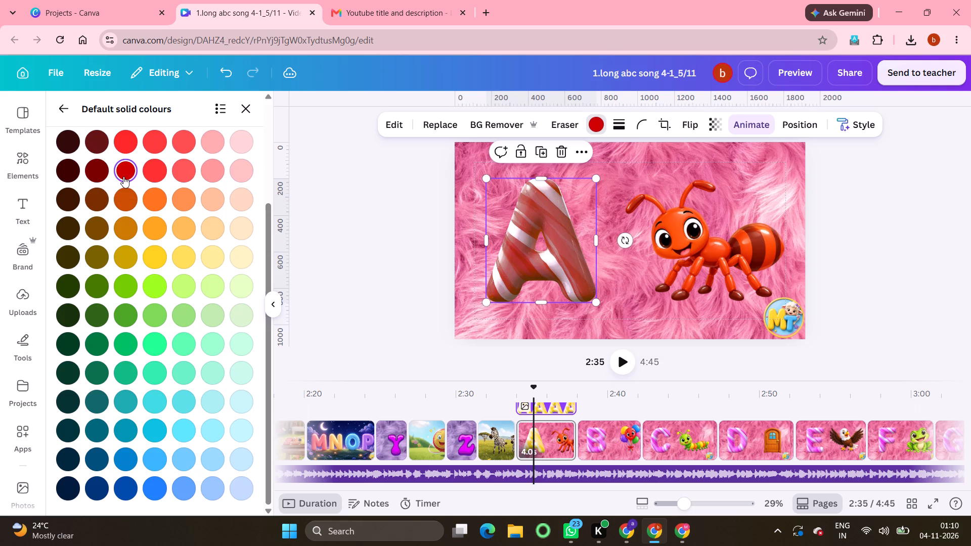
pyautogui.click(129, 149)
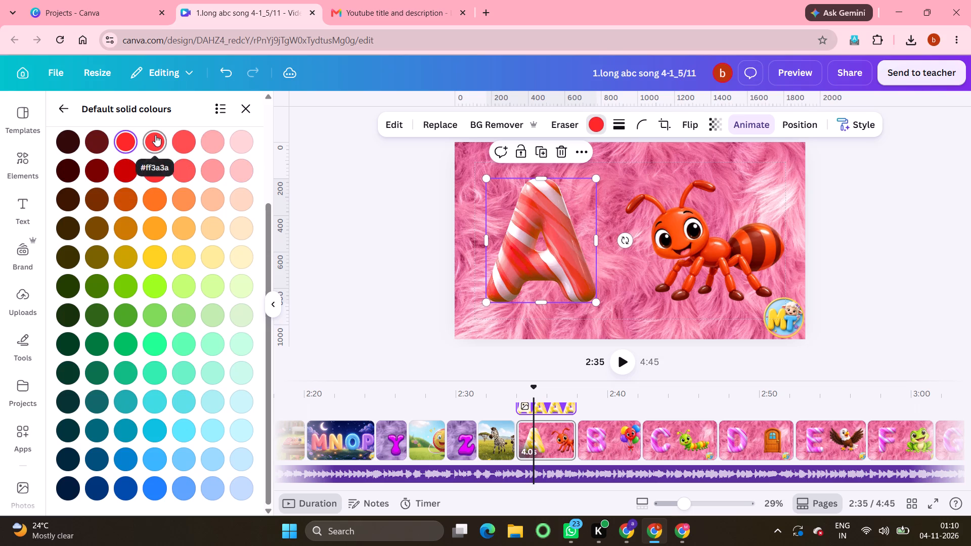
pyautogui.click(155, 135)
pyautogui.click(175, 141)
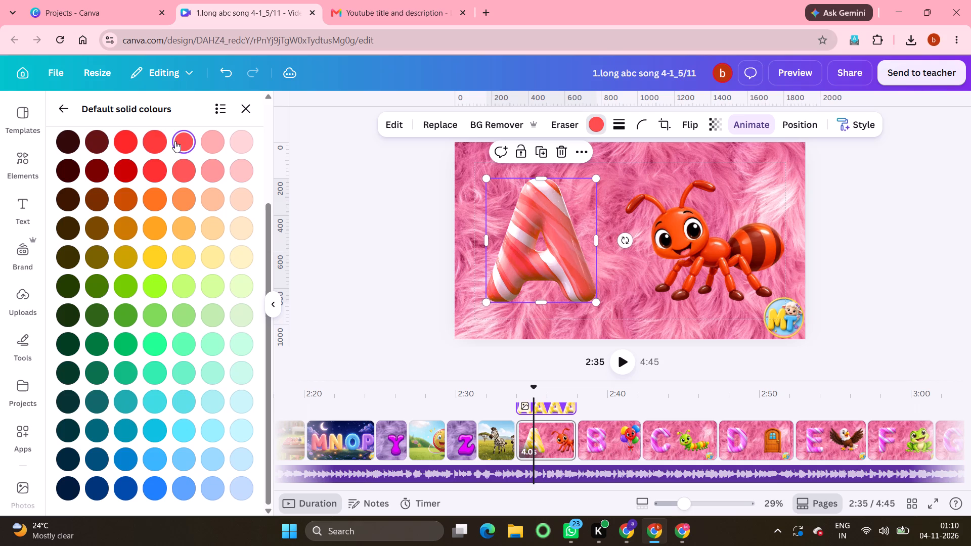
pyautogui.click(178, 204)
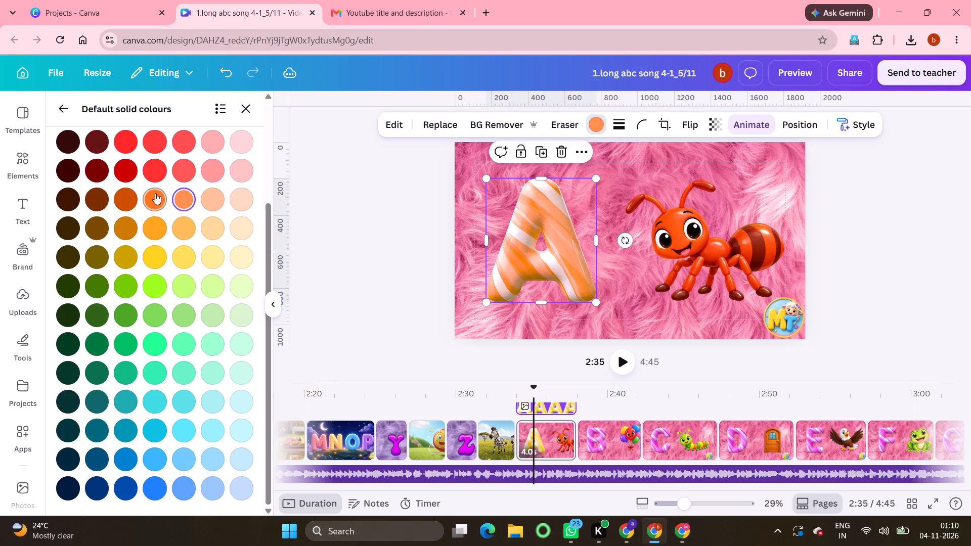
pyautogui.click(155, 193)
# Try lavender and pale pink #ffadad on the letter A, and recolour it coral red.
pyautogui.scroll(2, 155, 193)
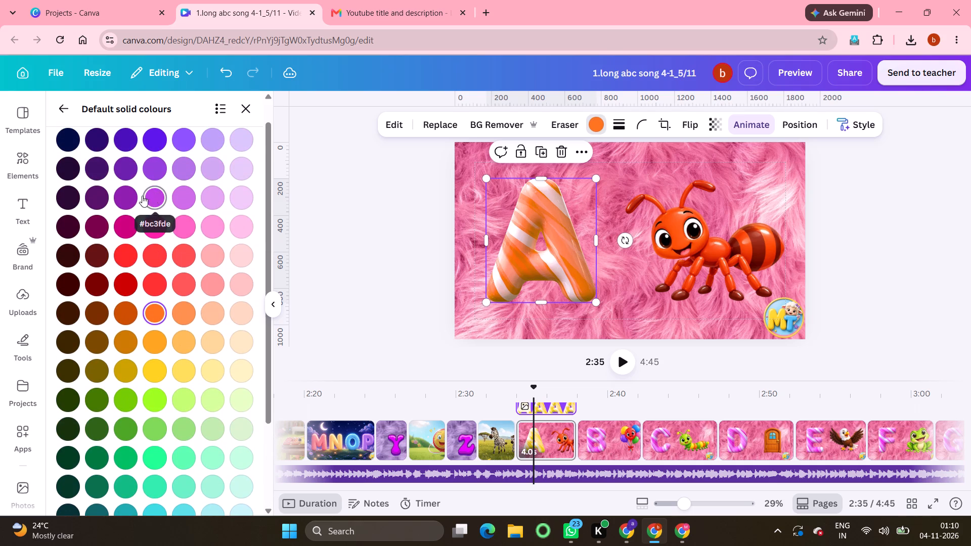
pyautogui.scroll(3, 167, 167)
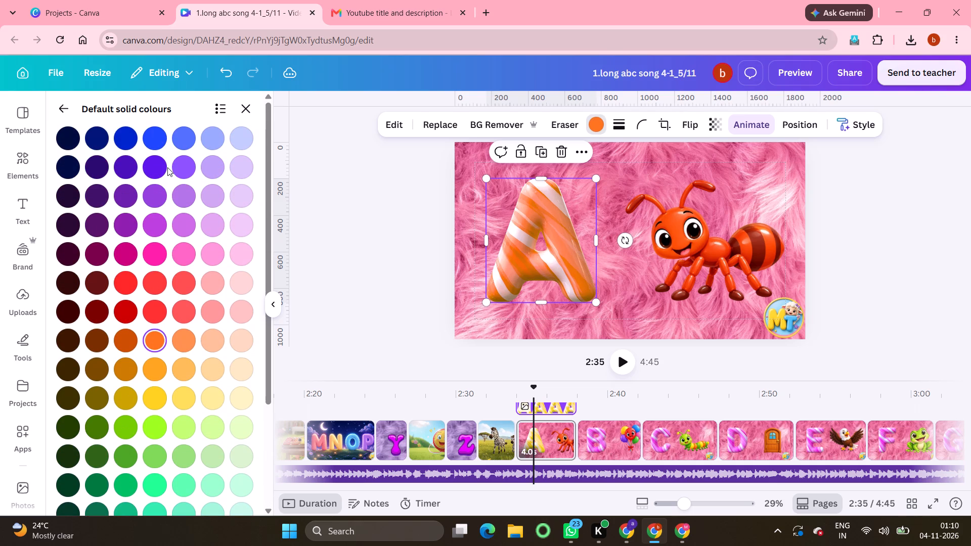
pyautogui.click(216, 160)
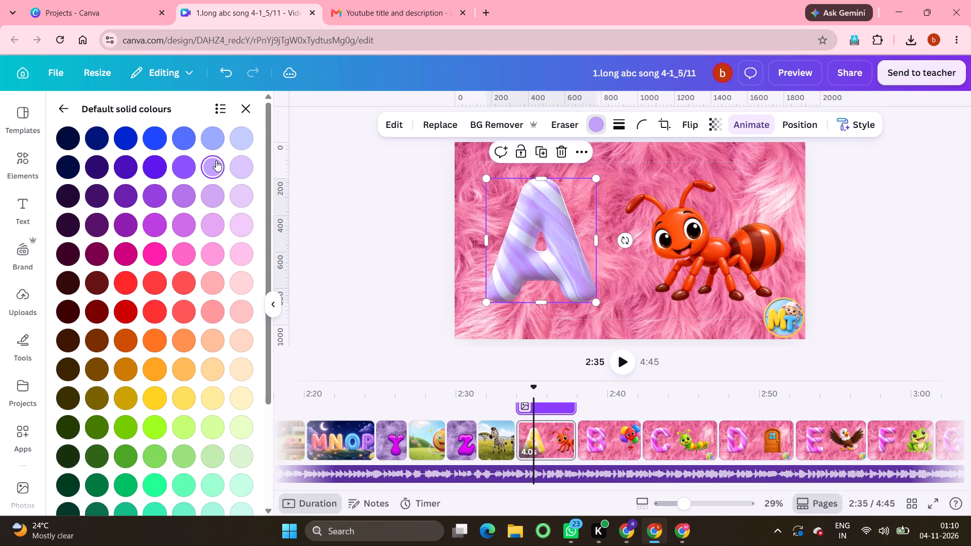
pyautogui.click(211, 286)
pyautogui.click(193, 286)
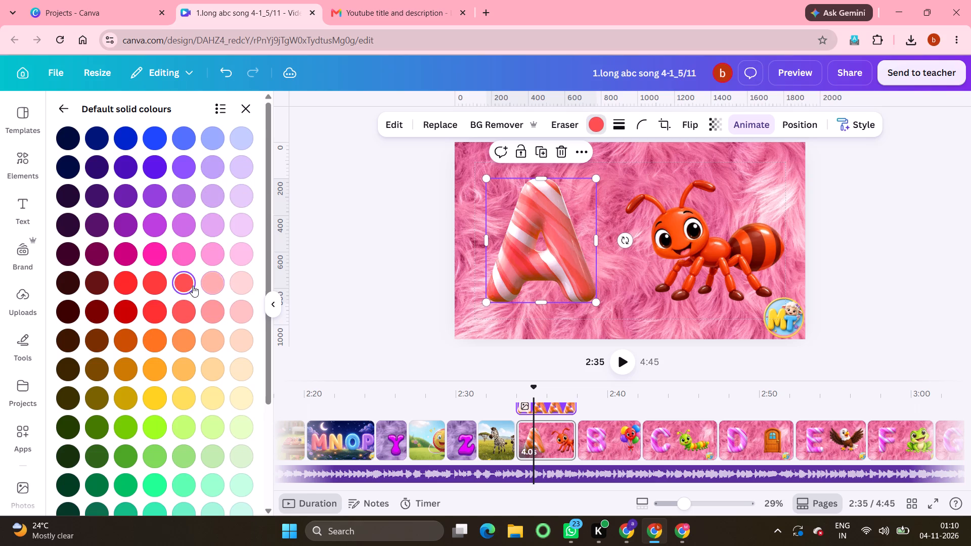
# Recolour the letter A on the ant page cherry red #ff2828 and check its hex value in the design colours.
pyautogui.click(122, 278)
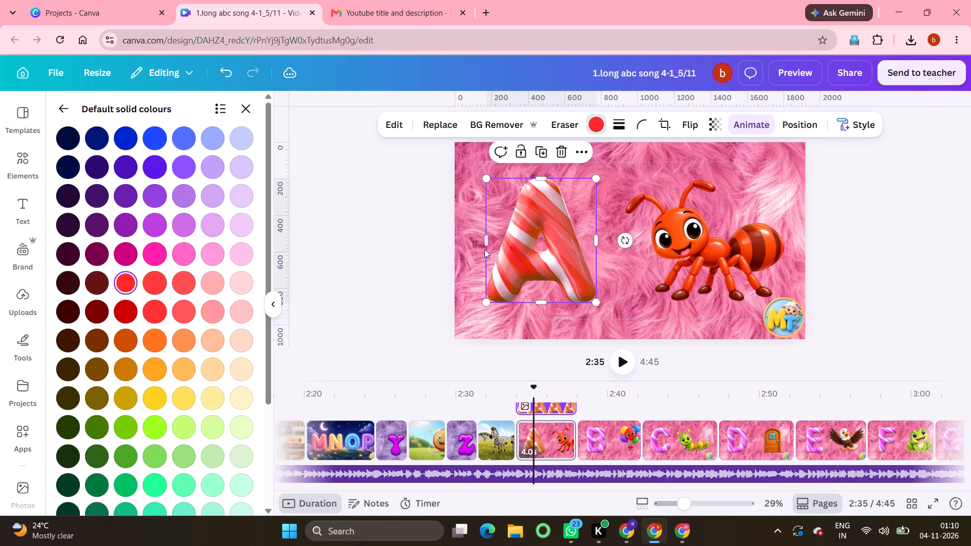
pyautogui.click(376, 285)
pyautogui.click(376, 285)
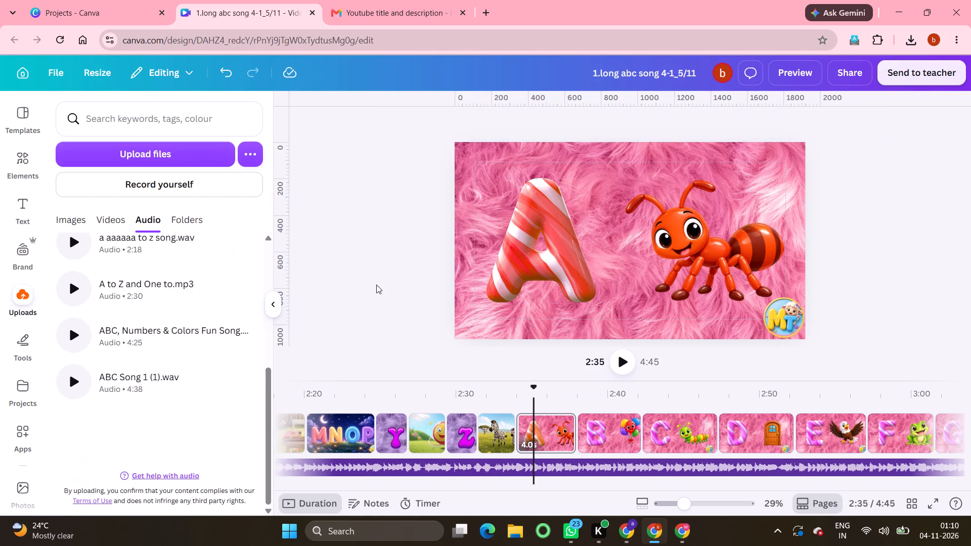
pyautogui.click(376, 285)
pyautogui.click(545, 440)
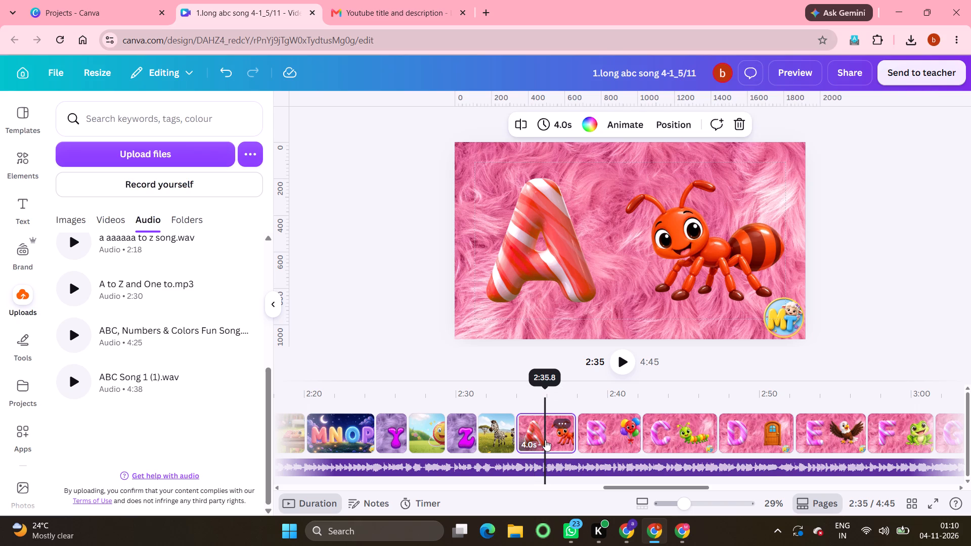
pyautogui.click(540, 263)
pyautogui.click(596, 119)
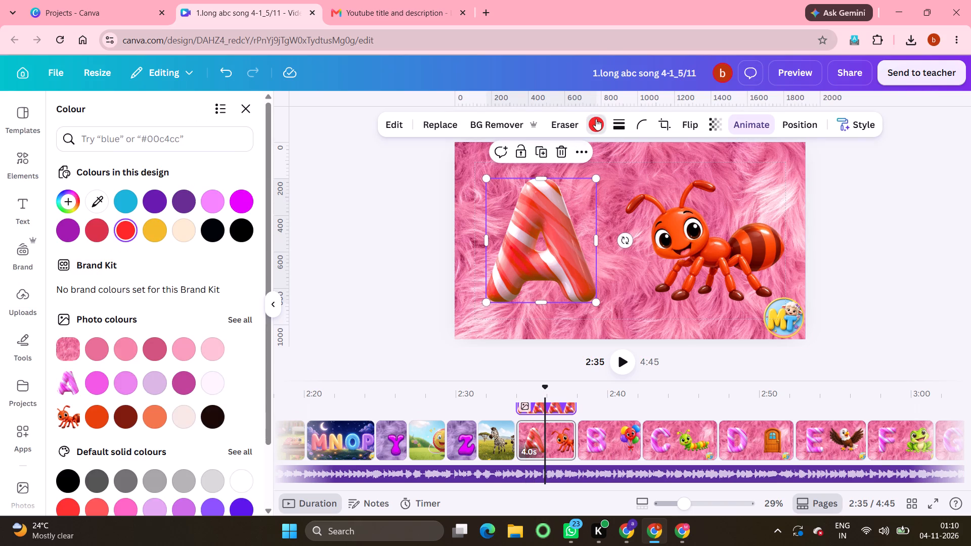
pyautogui.click(123, 228)
pyautogui.click(330, 272)
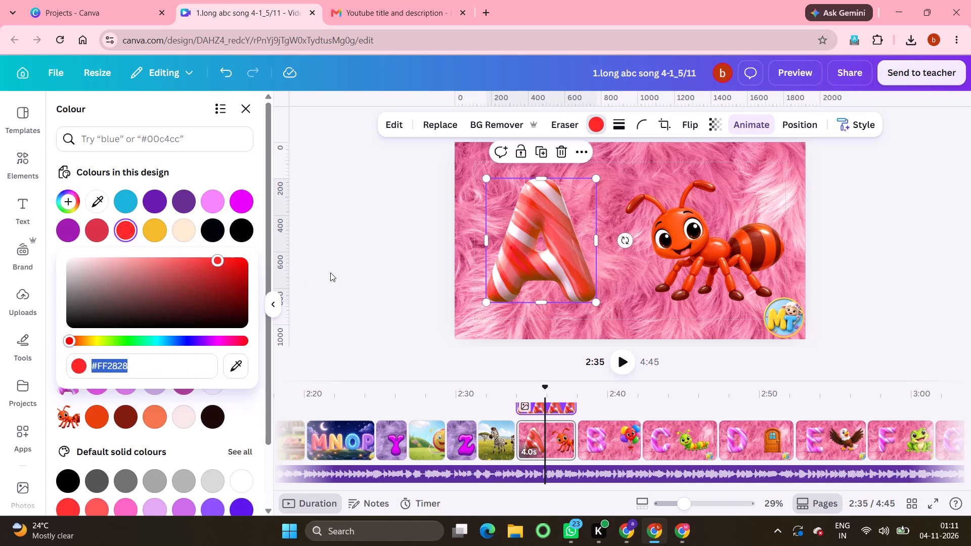
# Recolour the vivid pink stripes of the letter B on the balloons page cherry red #ff2828.
pyautogui.click(595, 436)
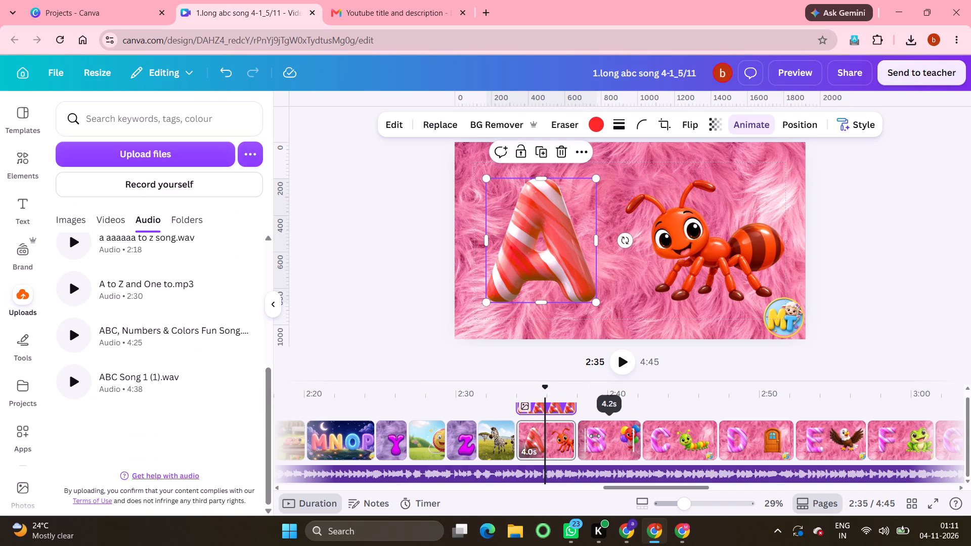
pyautogui.click(562, 230)
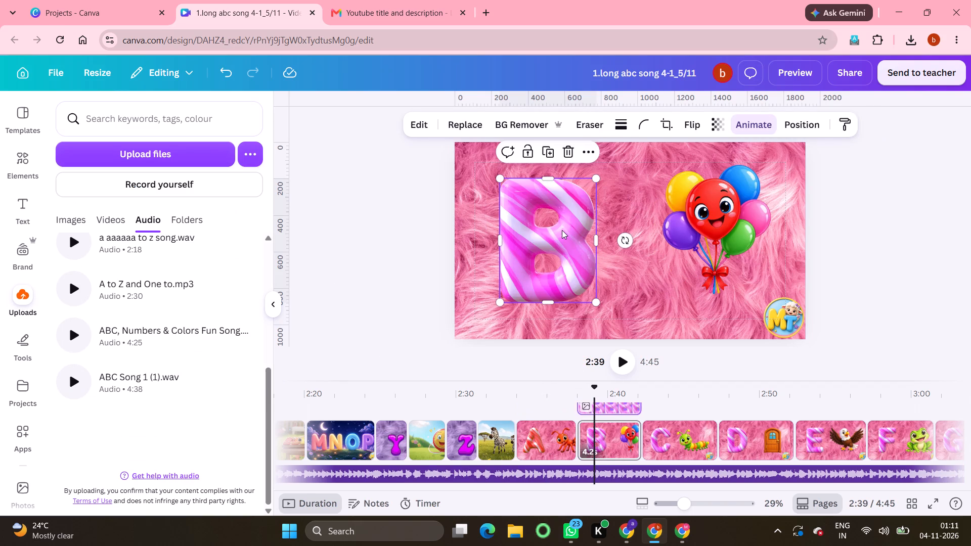
pyautogui.click(610, 125)
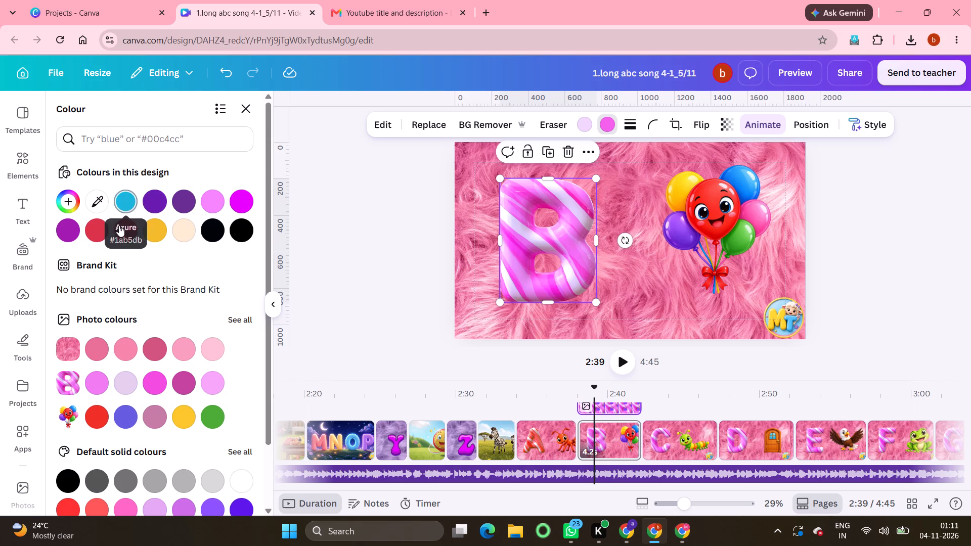
pyautogui.click(120, 229)
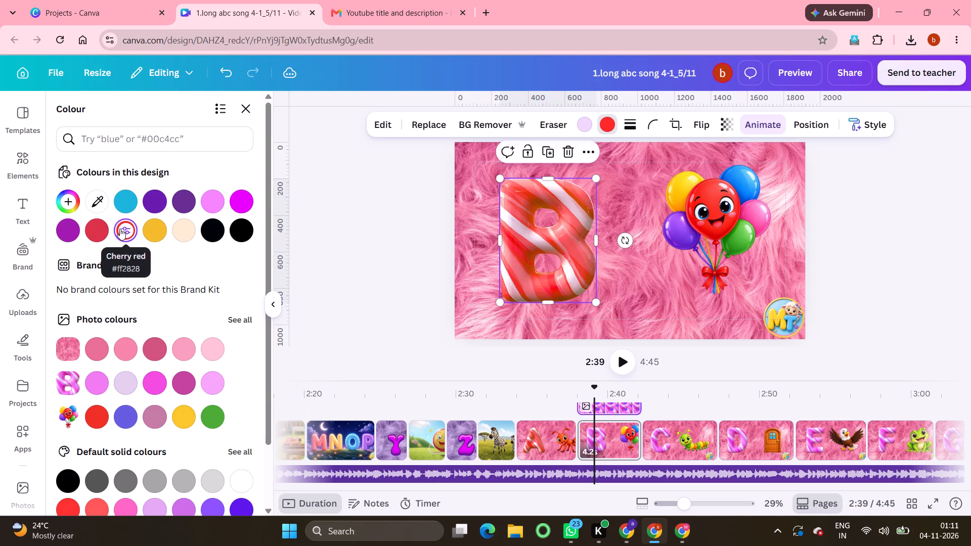
pyautogui.scroll(-4, 162, 370)
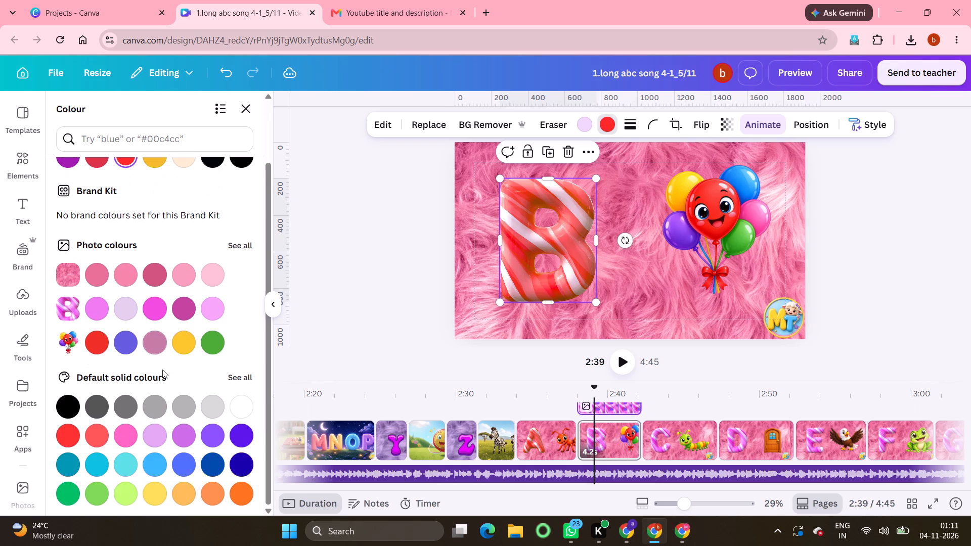
pyautogui.scroll(3, 162, 370)
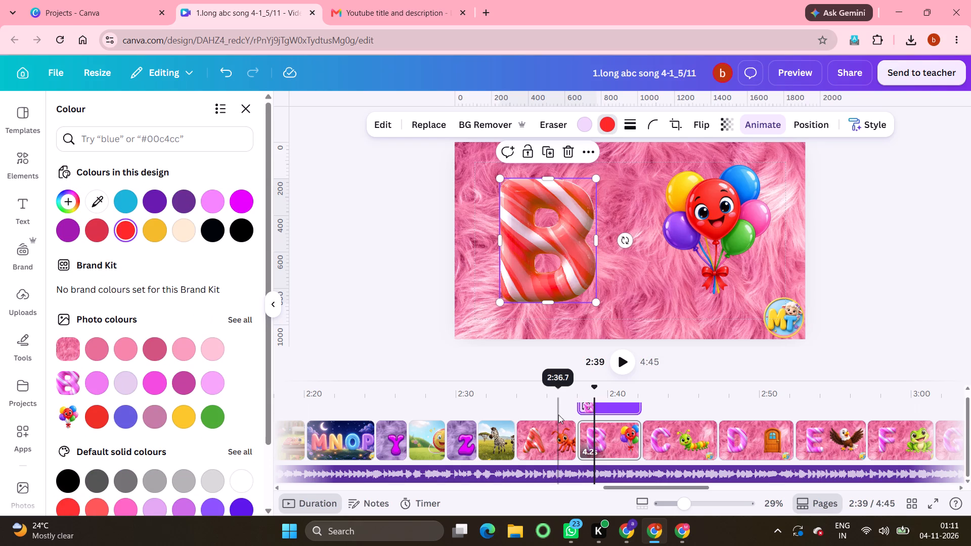
# Recolour the pink stripes of the letter C on the caterpillar page cherry red #ff2828.
pyautogui.click(669, 439)
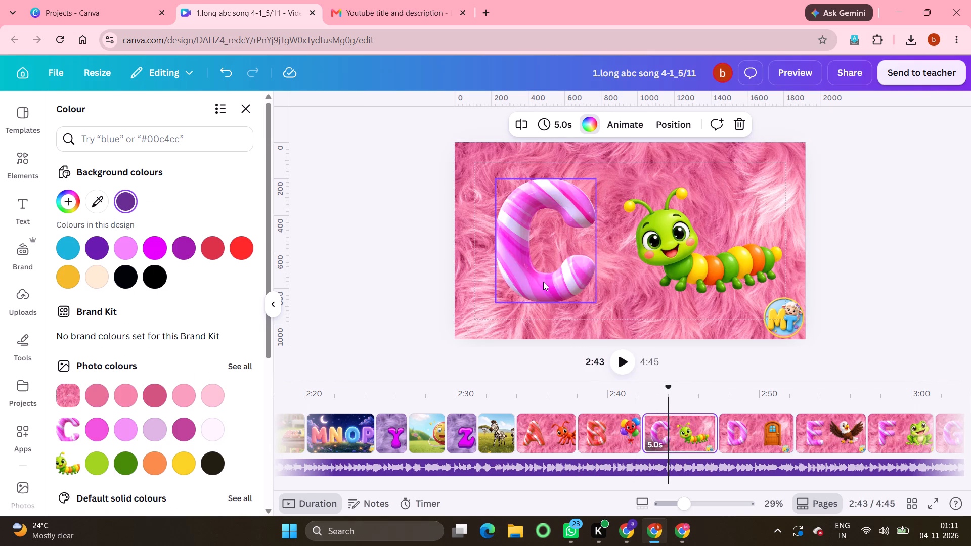
pyautogui.click(543, 282)
pyautogui.click(595, 122)
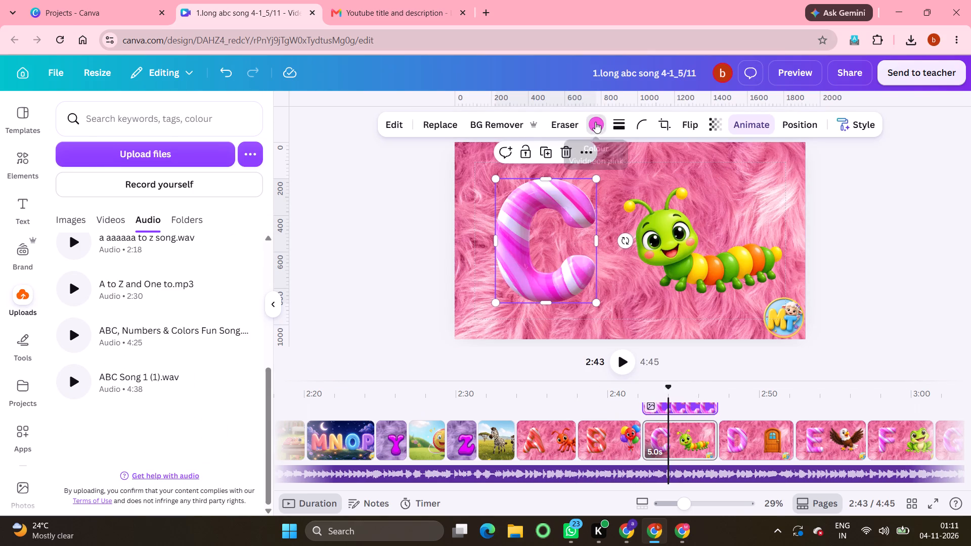
pyautogui.click(128, 226)
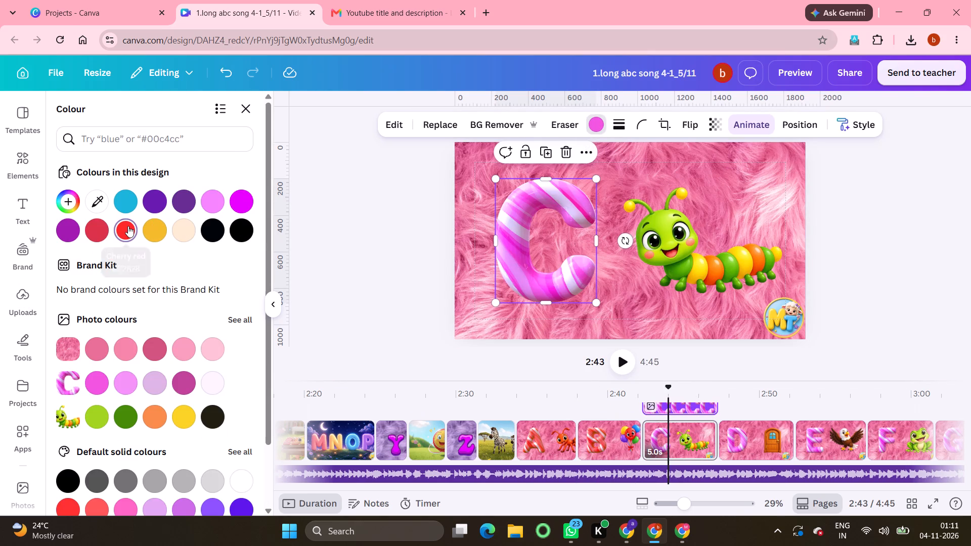
pyautogui.rightClick(128, 226)
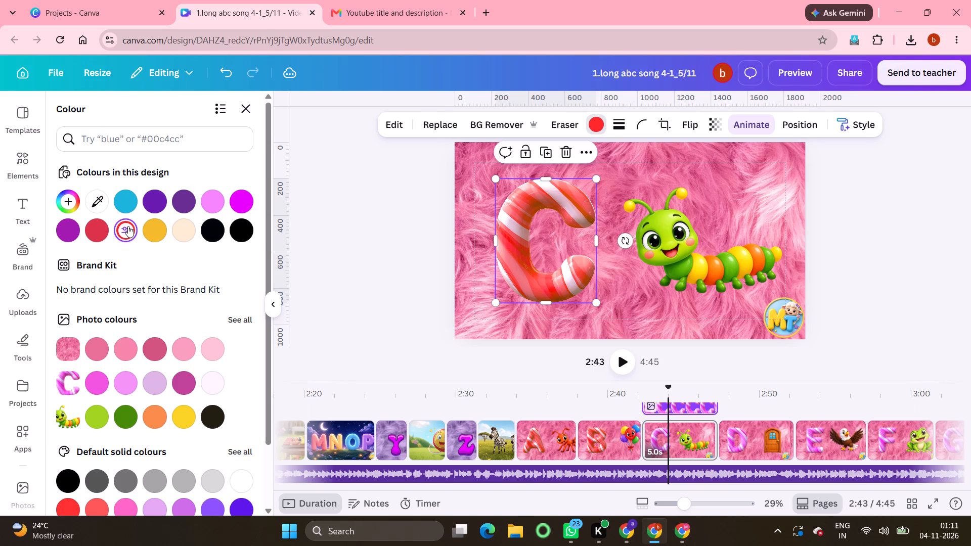
pyautogui.click(310, 161)
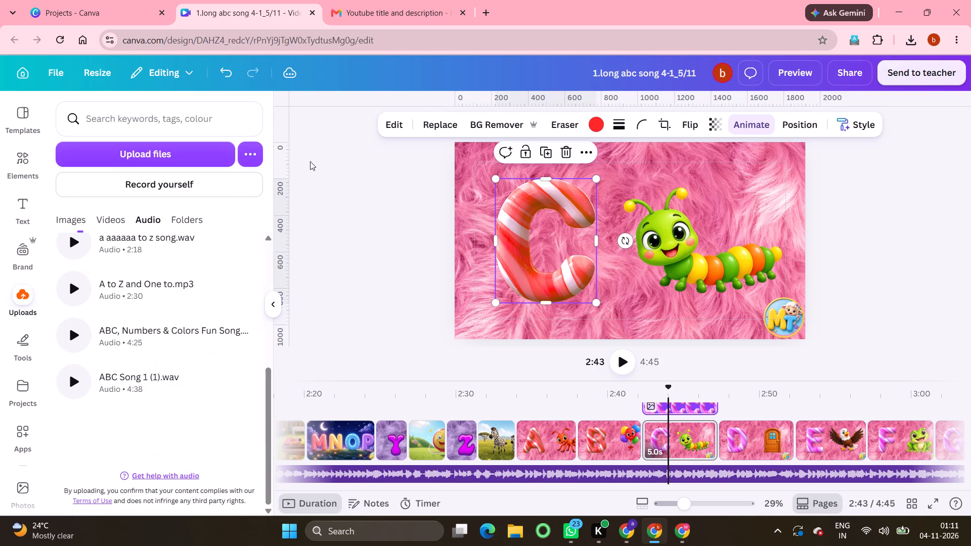
pyautogui.scroll(2, 175, 313)
pyautogui.scroll(-2, 175, 313)
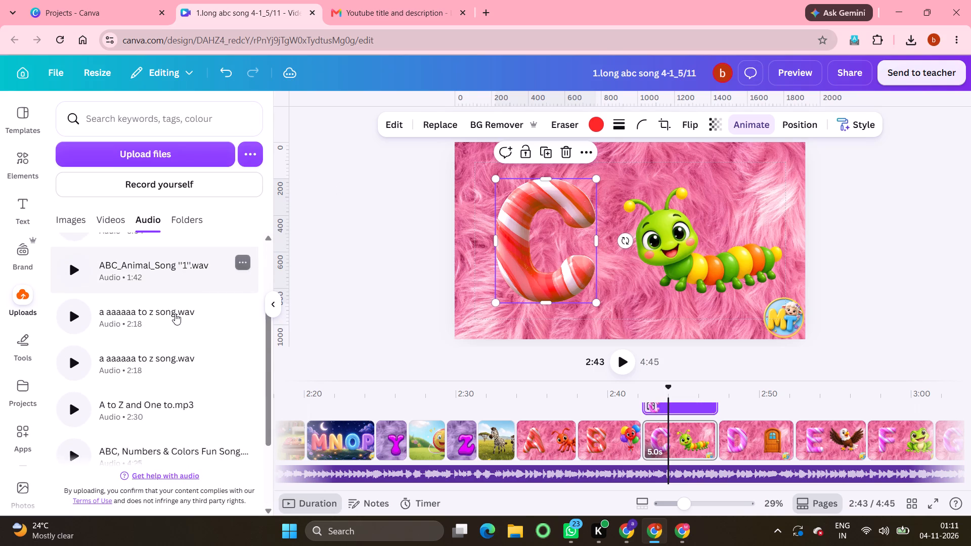
pyautogui.scroll(-2, 175, 313)
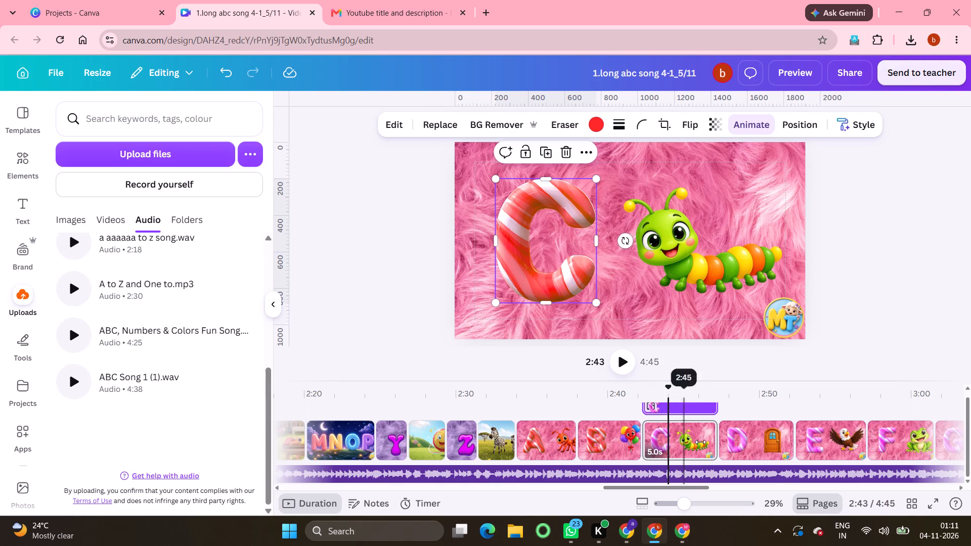
# Recolour the vivid neon pink stripes of the letter D on the door page cherry red #ff2828.
pyautogui.click(732, 443)
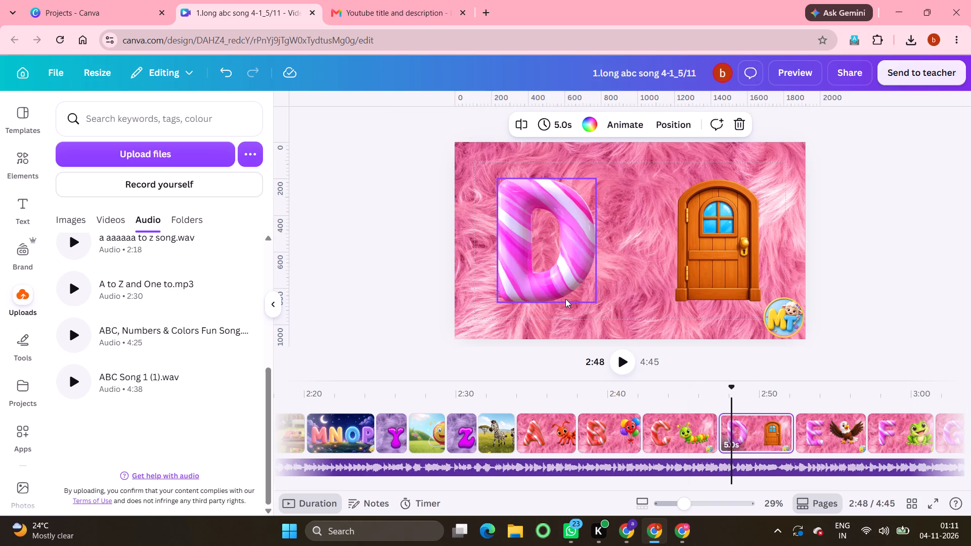
pyautogui.click(555, 251)
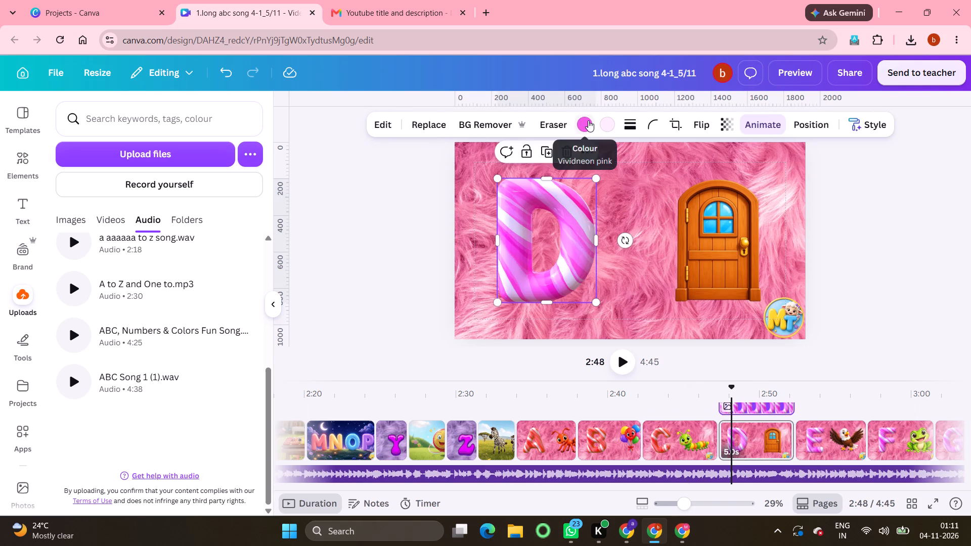
pyautogui.click(588, 120)
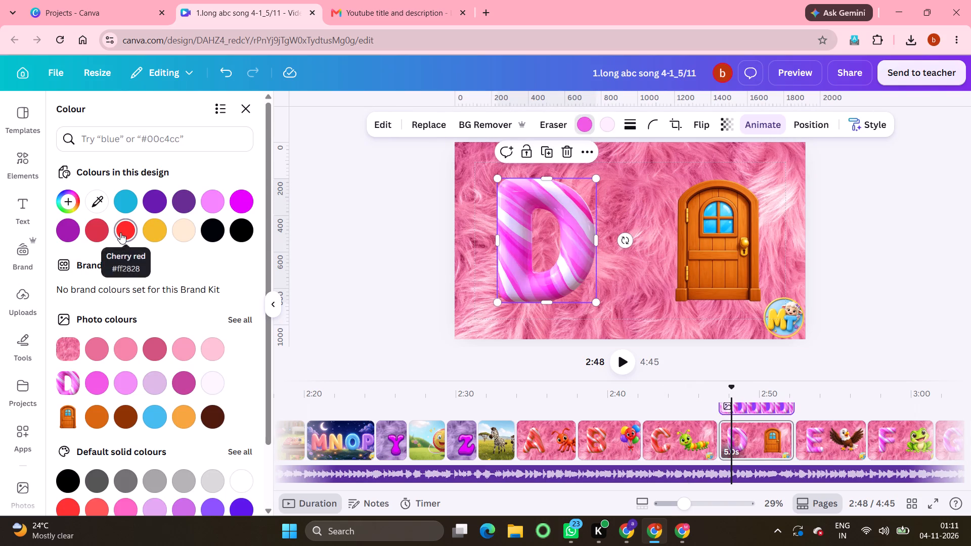
pyautogui.click(120, 233)
pyautogui.scroll(-6, 155, 412)
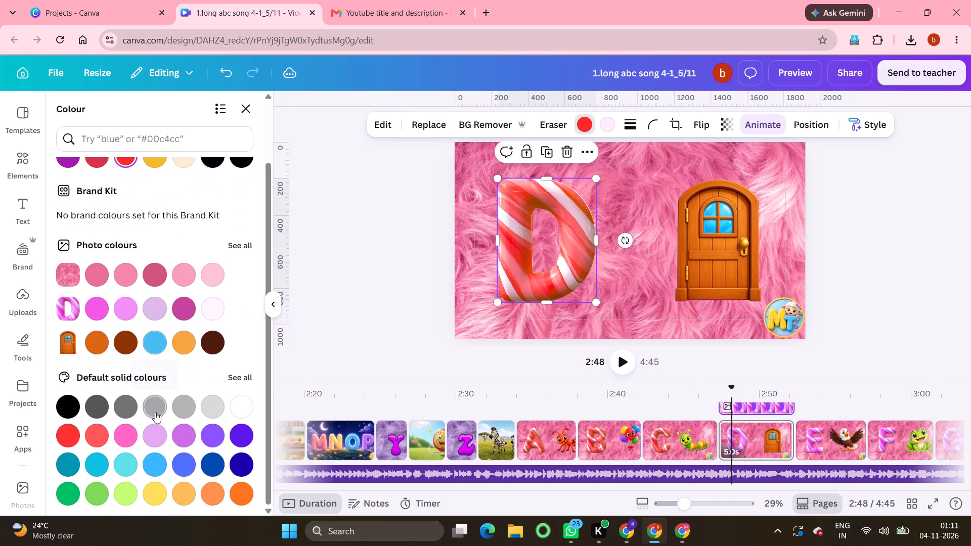
pyautogui.scroll(4, 155, 412)
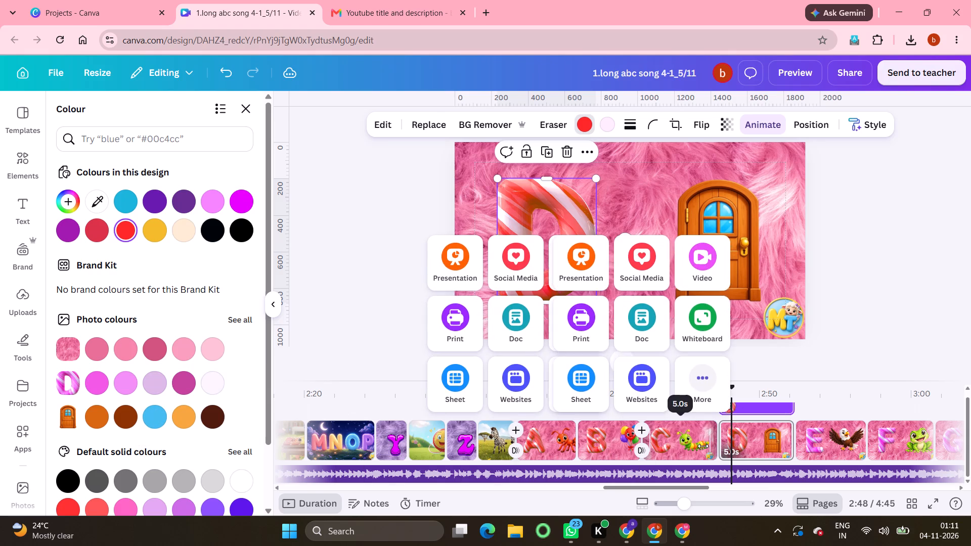
# Recolour the pink stripes of the letter E on the eagle page cherry red #ff2828.
pyautogui.hscroll(-2, 703, 446)
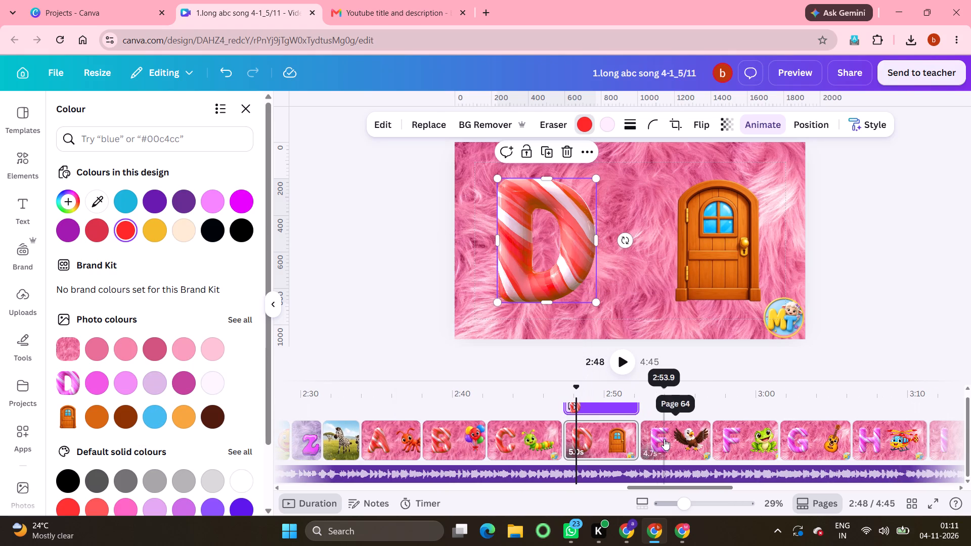
pyautogui.click(664, 439)
pyautogui.click(554, 220)
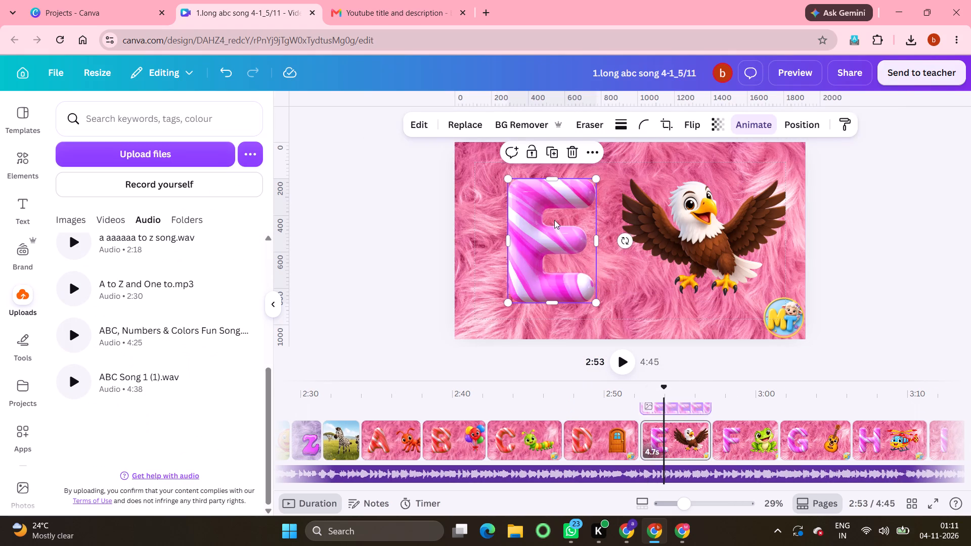
pyautogui.click(597, 125)
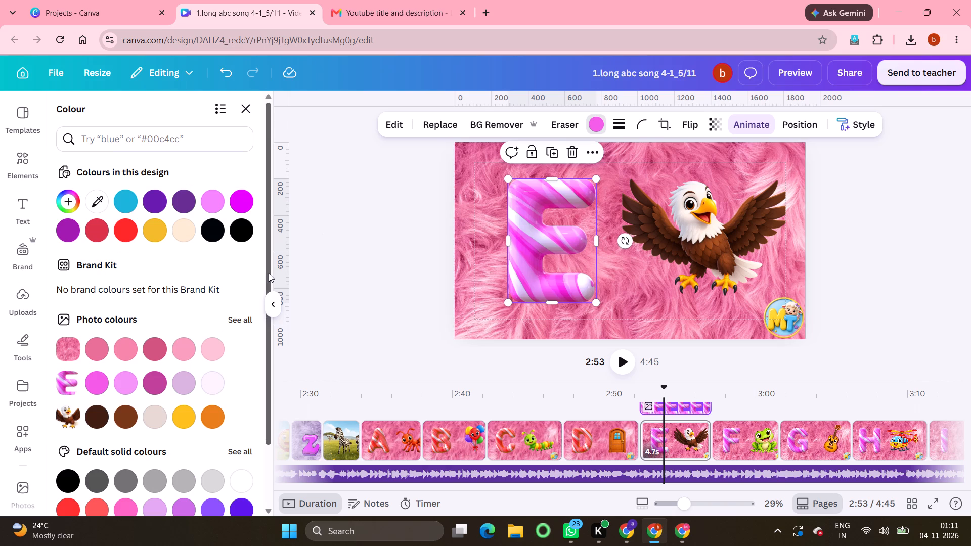
pyautogui.click(120, 225)
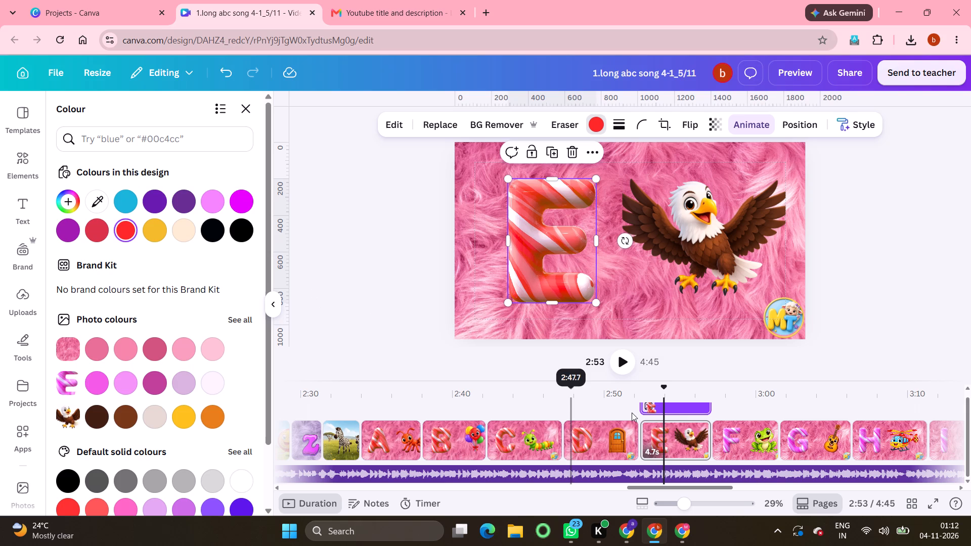
# Recolour the pink stripes of the letter F on the frog page cherry red #ff2828.
pyautogui.click(732, 444)
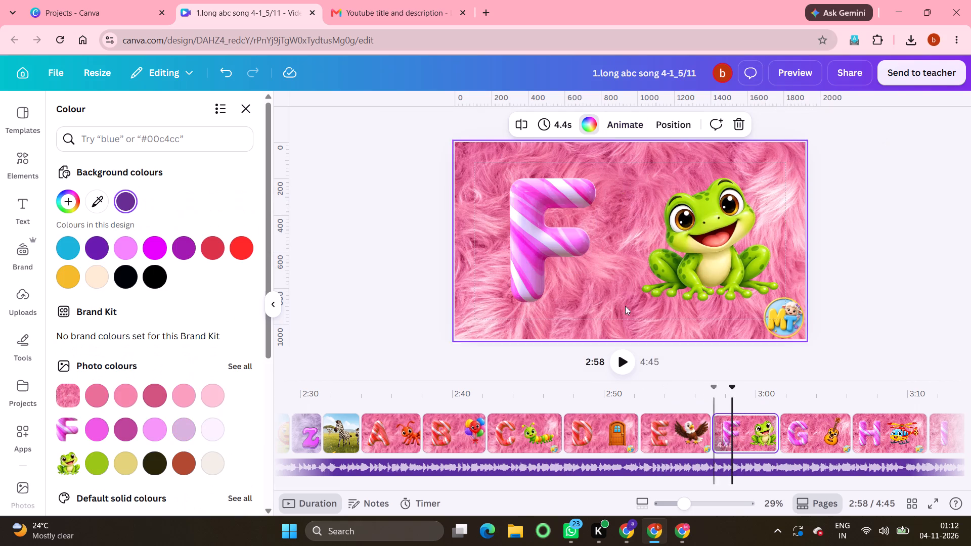
pyautogui.click(544, 235)
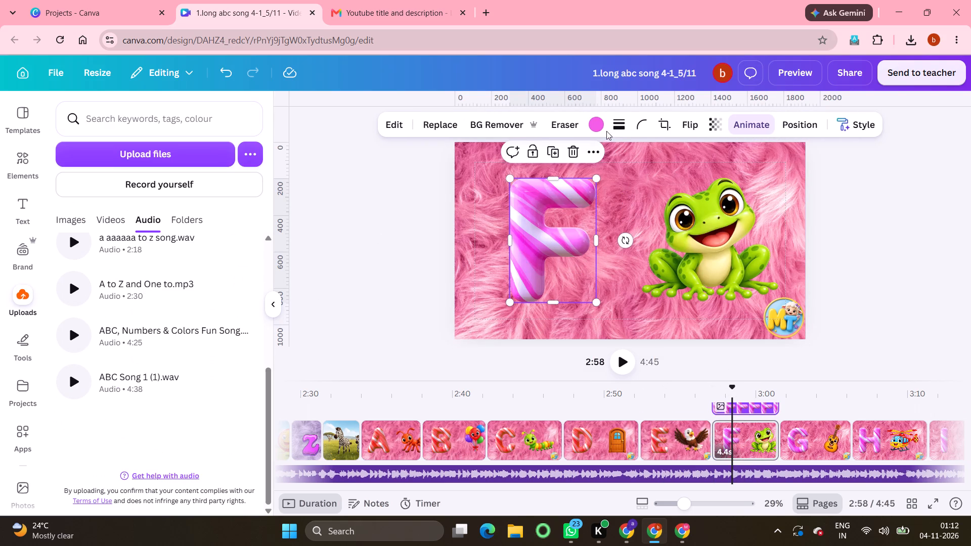
pyautogui.click(593, 125)
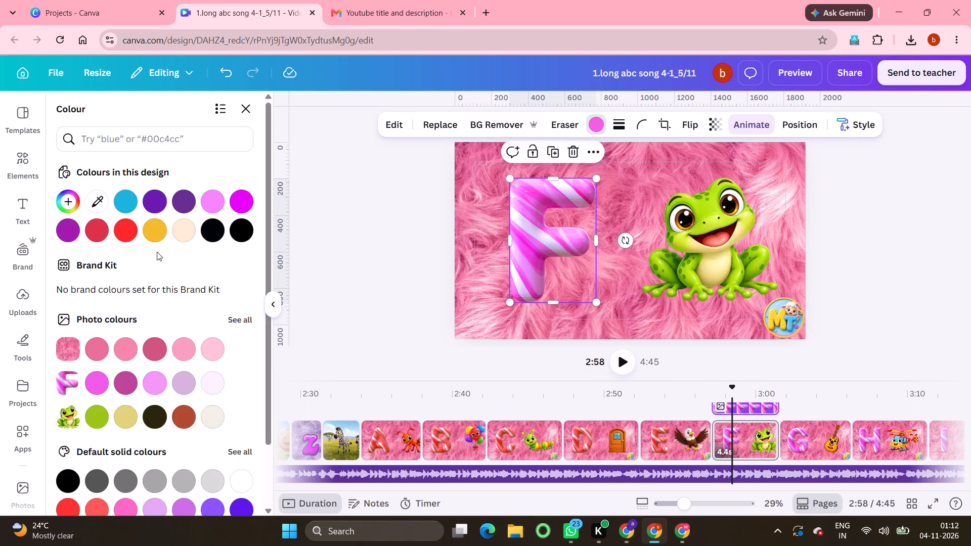
pyautogui.click(122, 229)
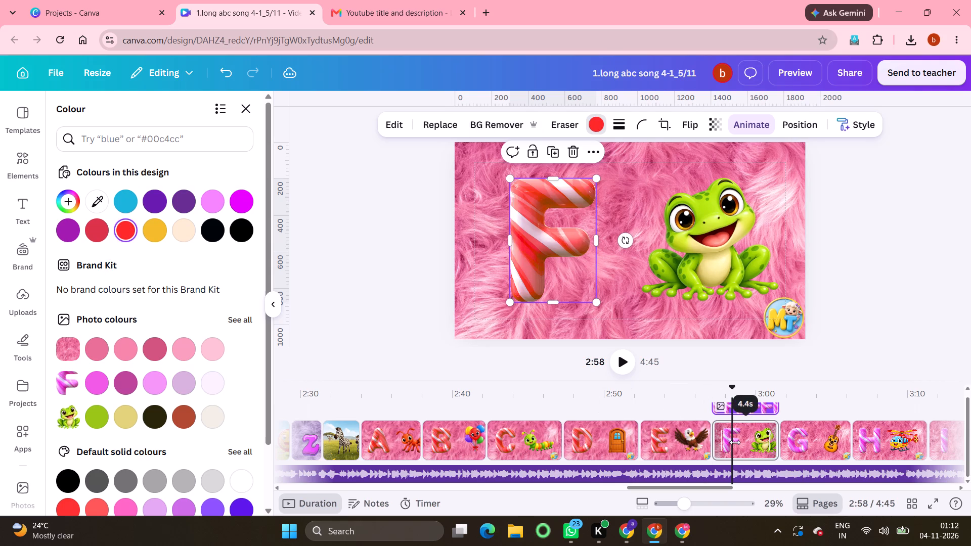
# Recolour the vivid neon pink stripes of the letter G on the guitar page cherry red #ff2828.
pyautogui.click(802, 443)
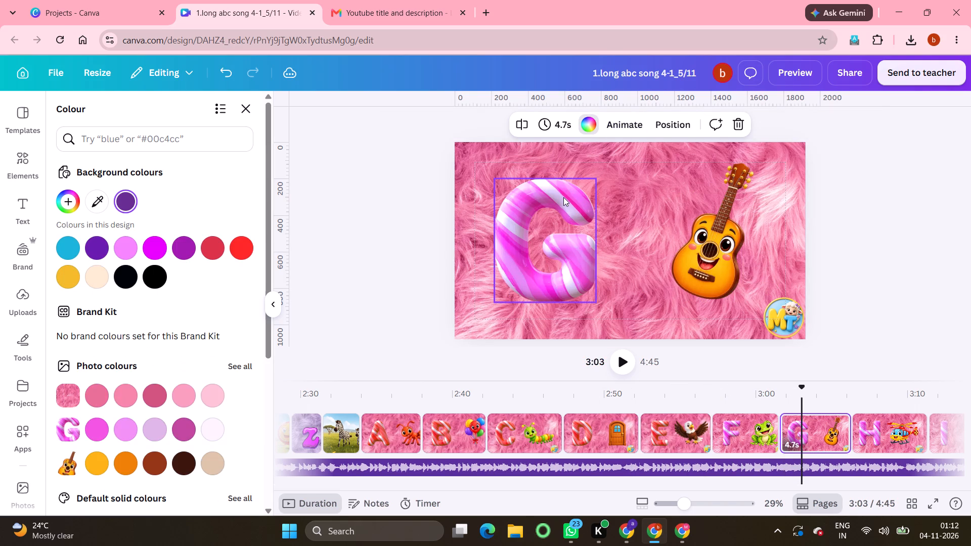
pyautogui.click(563, 197)
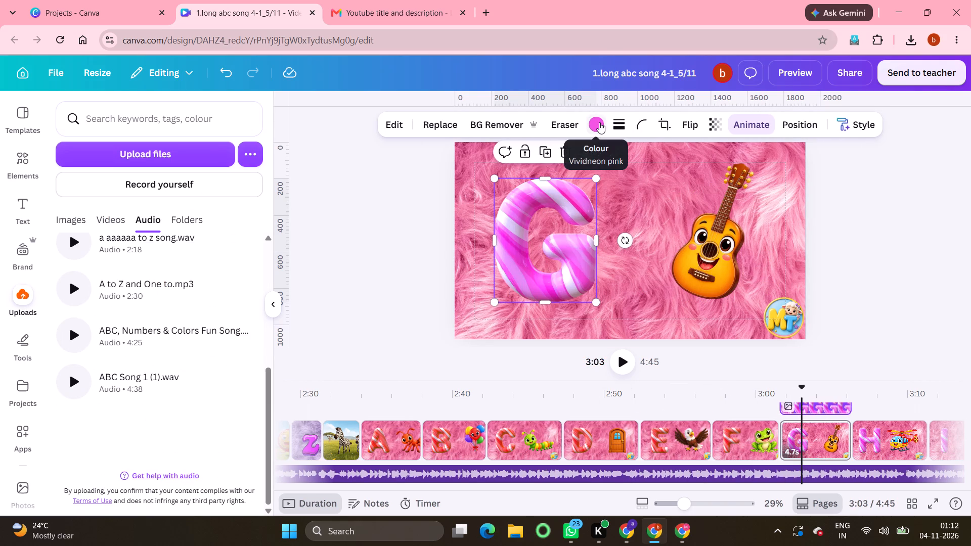
pyautogui.click(597, 122)
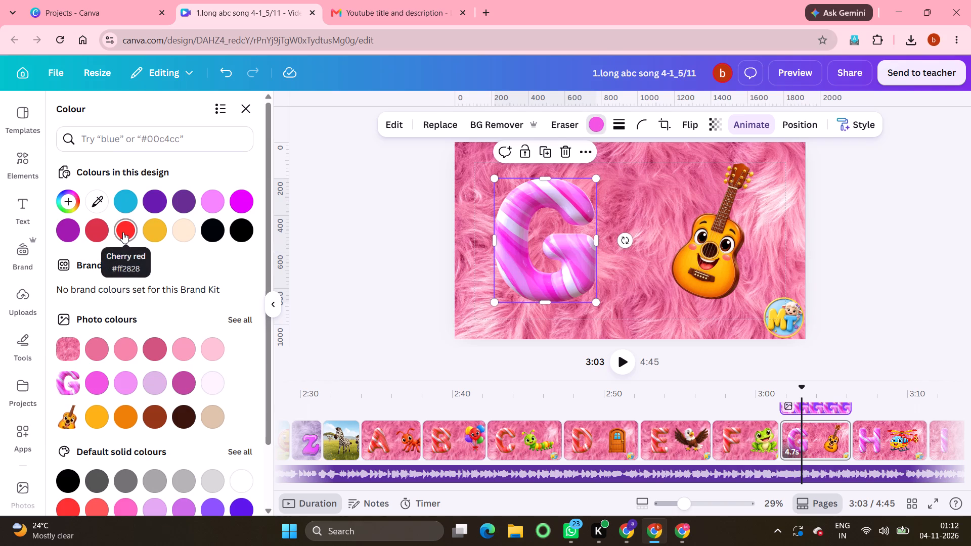
pyautogui.click(123, 232)
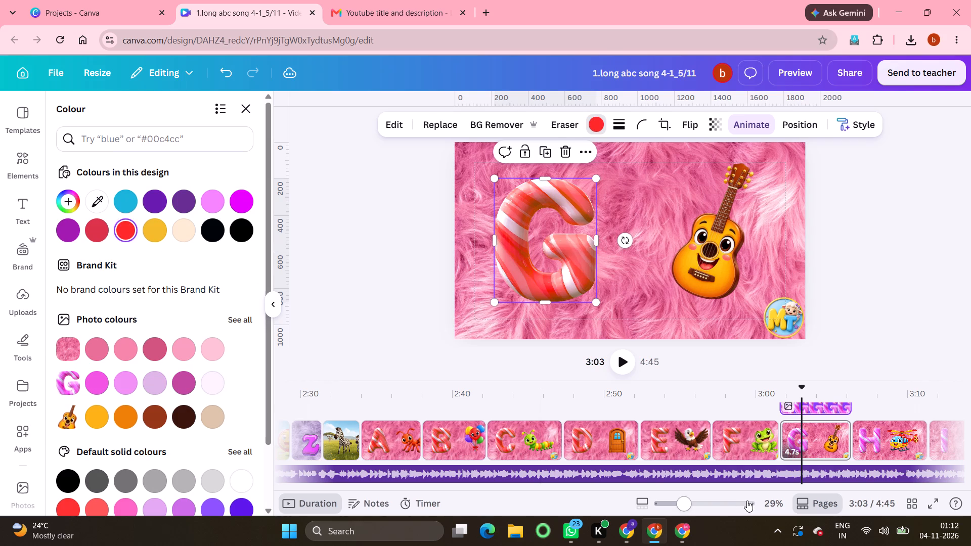
# Recolour the pink stripes of the letter H on the helicopter page cherry red #ff2828.
pyautogui.hscroll(-6, 729, 443)
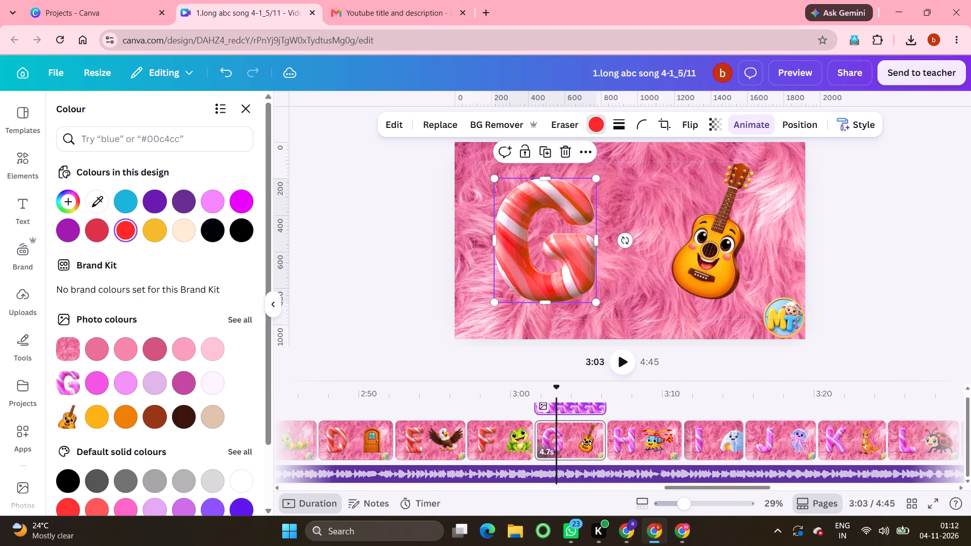
pyautogui.click(627, 438)
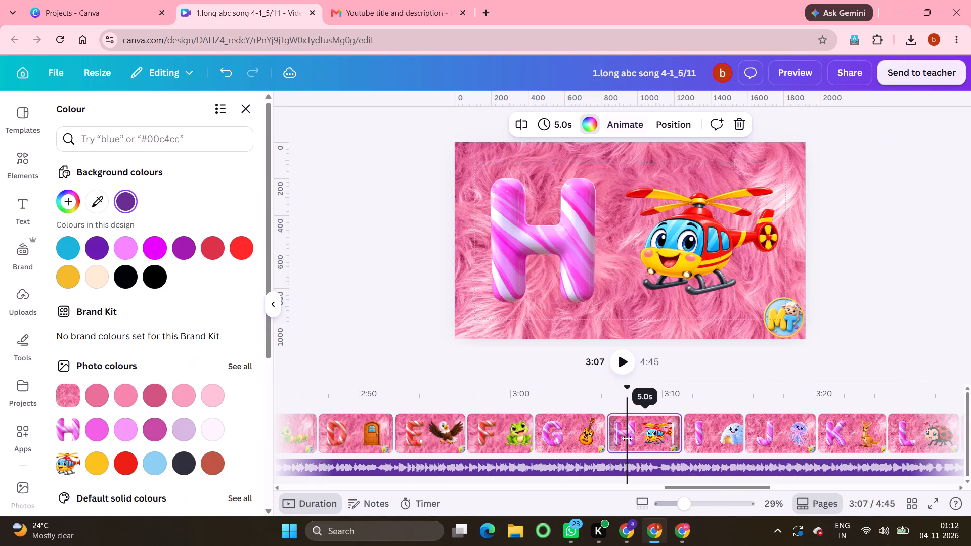
pyautogui.click(562, 245)
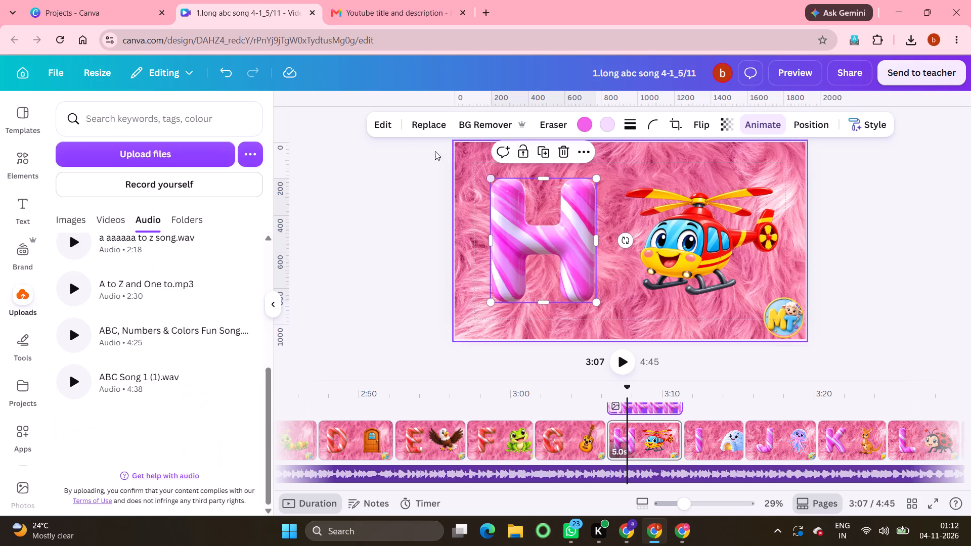
pyautogui.click(586, 122)
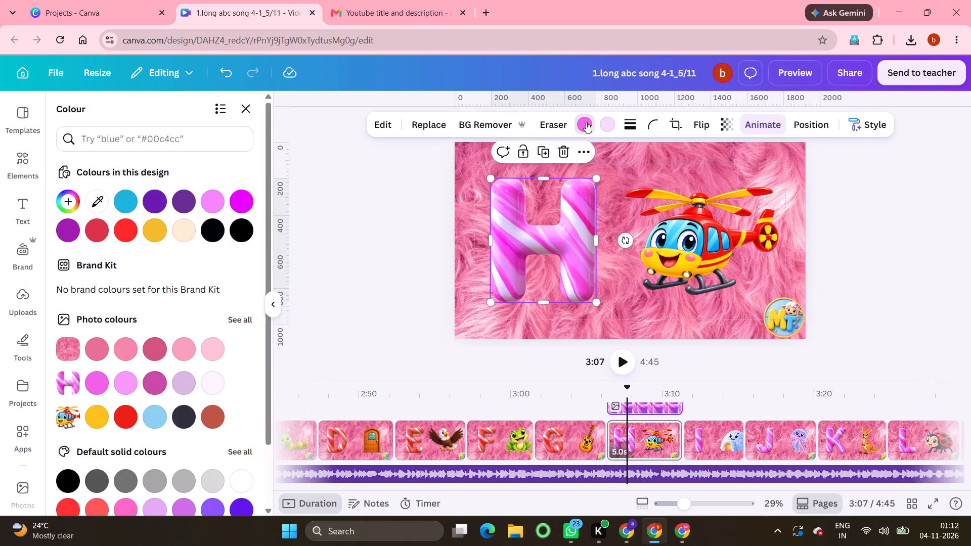
pyautogui.click(124, 232)
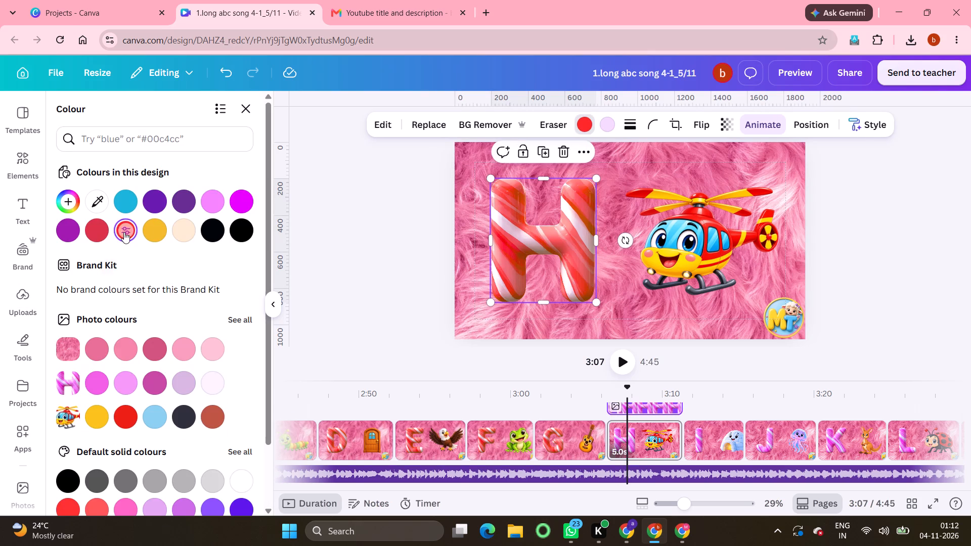
# Recolour the pink stripes of the letter I on the igloo page cherry red #ff2828.
pyautogui.click(700, 441)
pyautogui.click(528, 217)
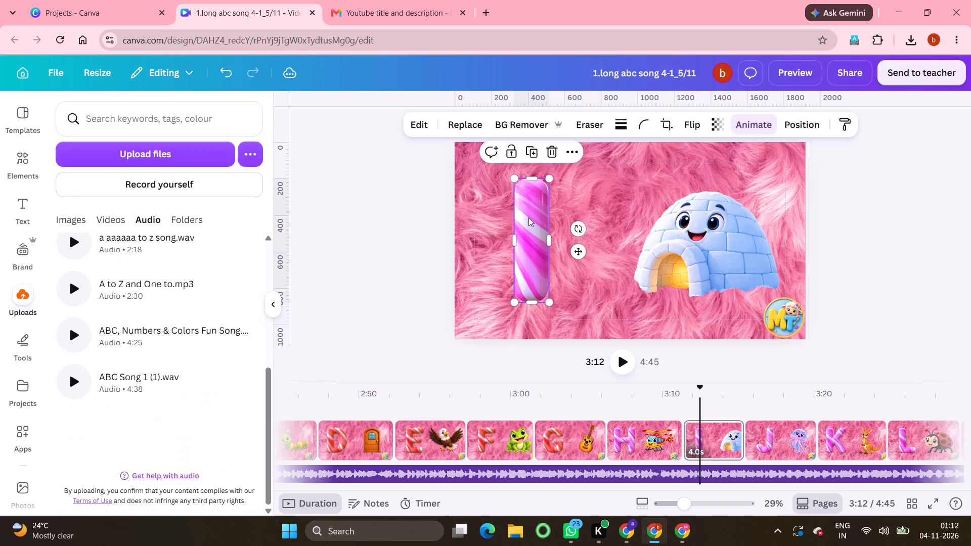
pyautogui.click(584, 127)
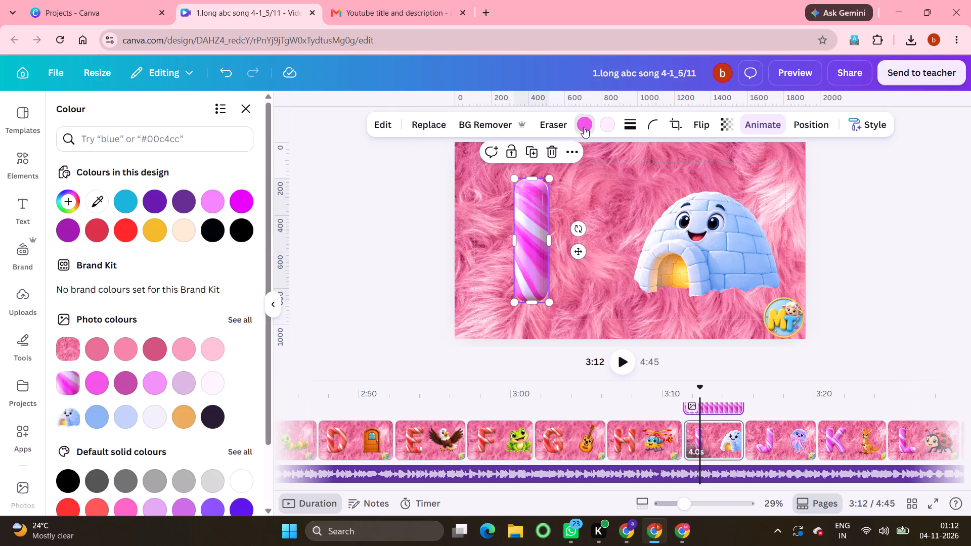
pyautogui.click(122, 228)
# Recolour the pink stripes of the letter J on the jellyfish page cherry red #ff2828.
pyautogui.click(771, 440)
pyautogui.click(583, 216)
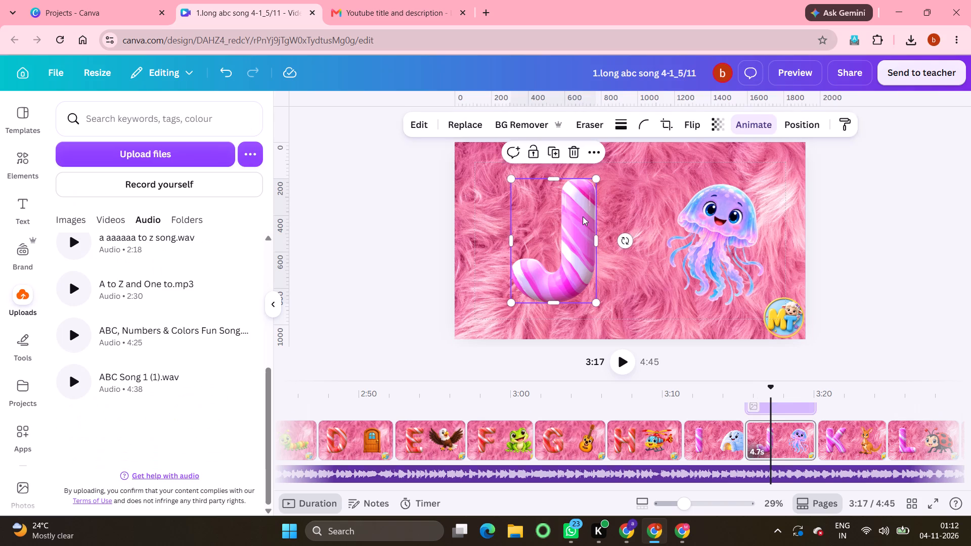
pyautogui.click(601, 126)
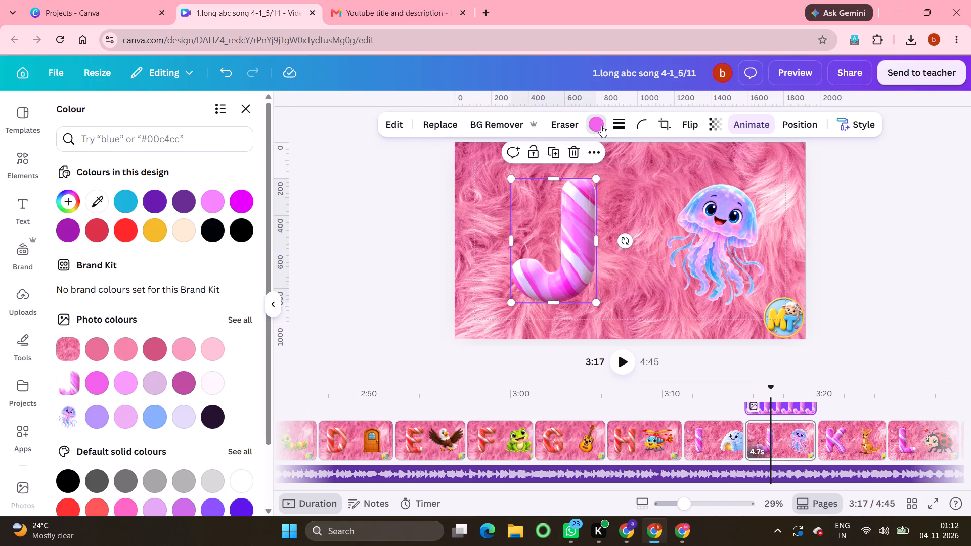
pyautogui.click(122, 230)
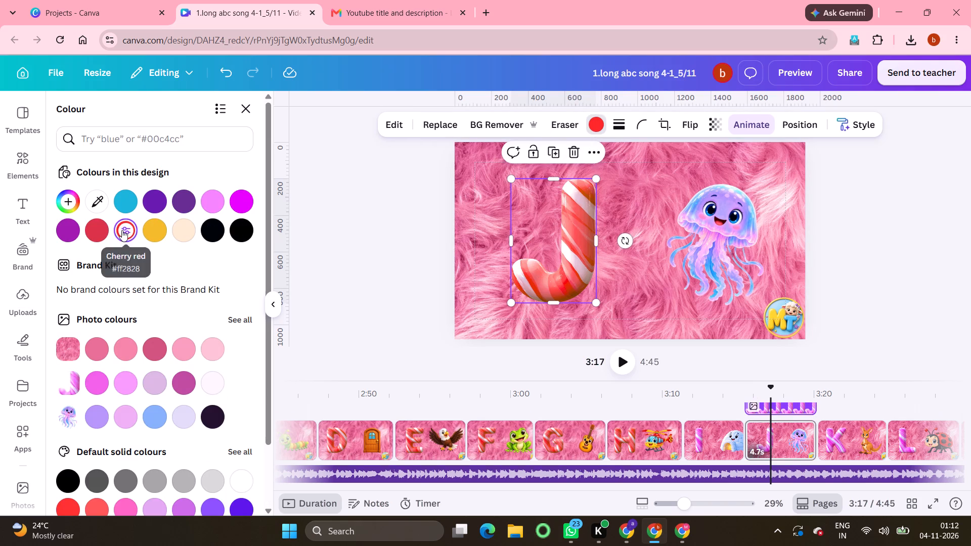
# Recolour the pink stripes of the letter K on the kangaroo page cherry red #ff2828.
pyautogui.click(840, 447)
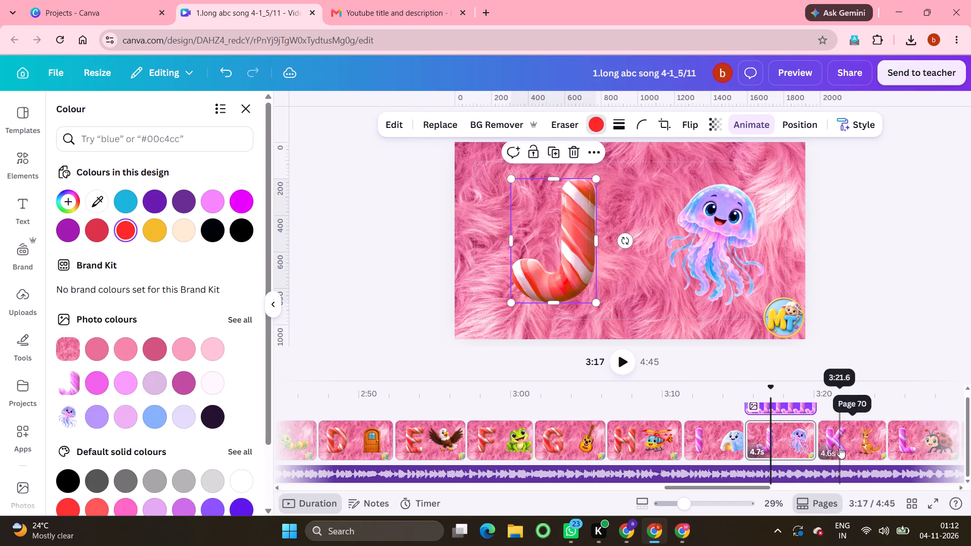
pyautogui.click(530, 231)
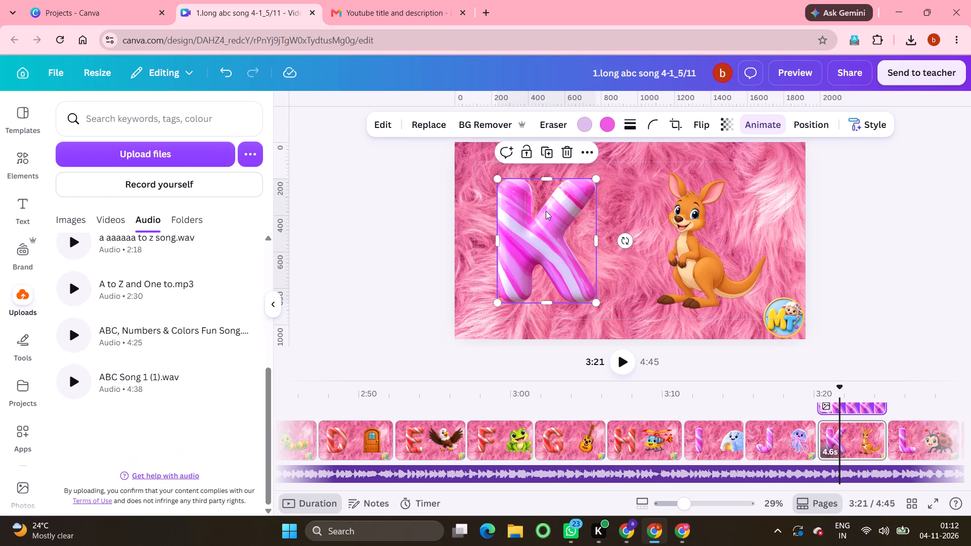
pyautogui.click(607, 126)
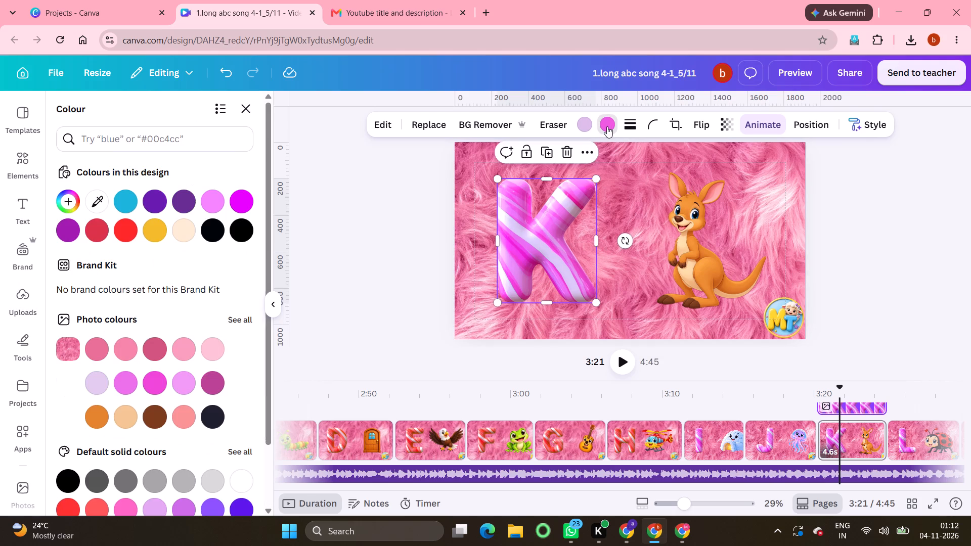
pyautogui.click(122, 227)
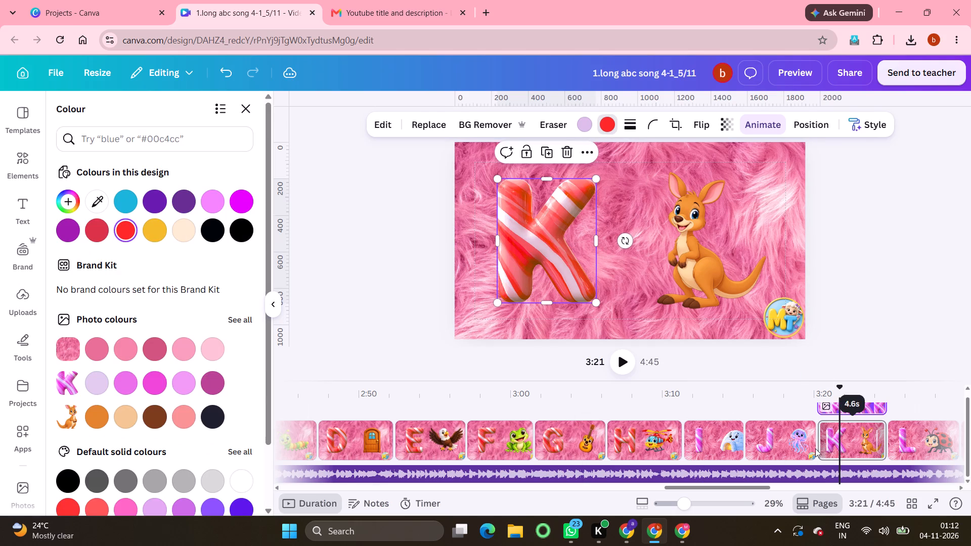
# Recolour the pink stripes of the letter L on the ladybird page cherry red #ff2828.
pyautogui.hscroll(-5, 715, 438)
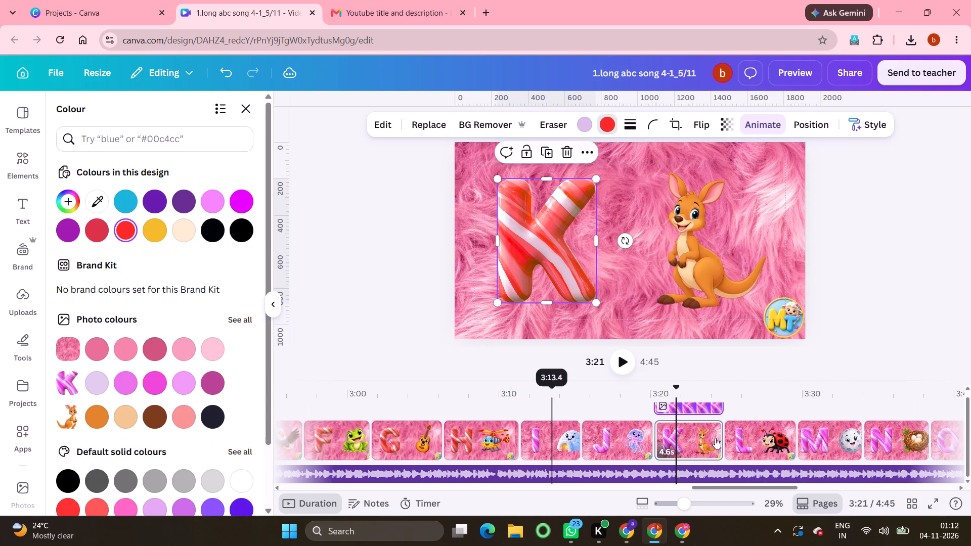
pyautogui.hscroll(-2, 715, 438)
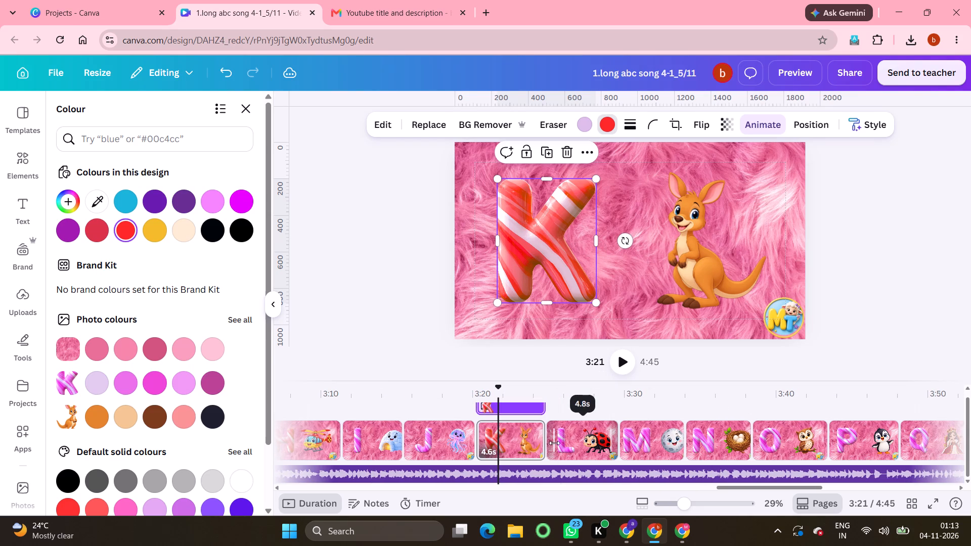
pyautogui.click(568, 442)
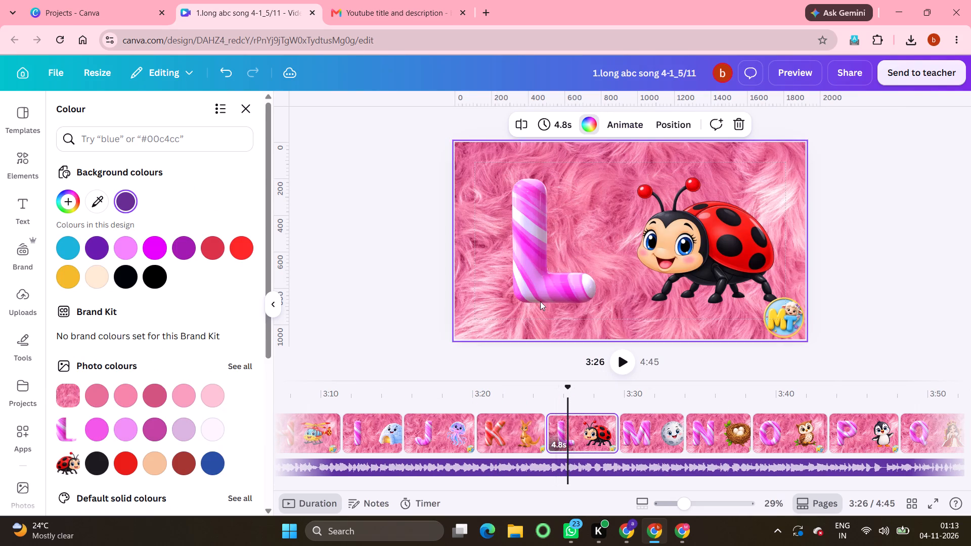
pyautogui.click(537, 285)
pyautogui.click(595, 119)
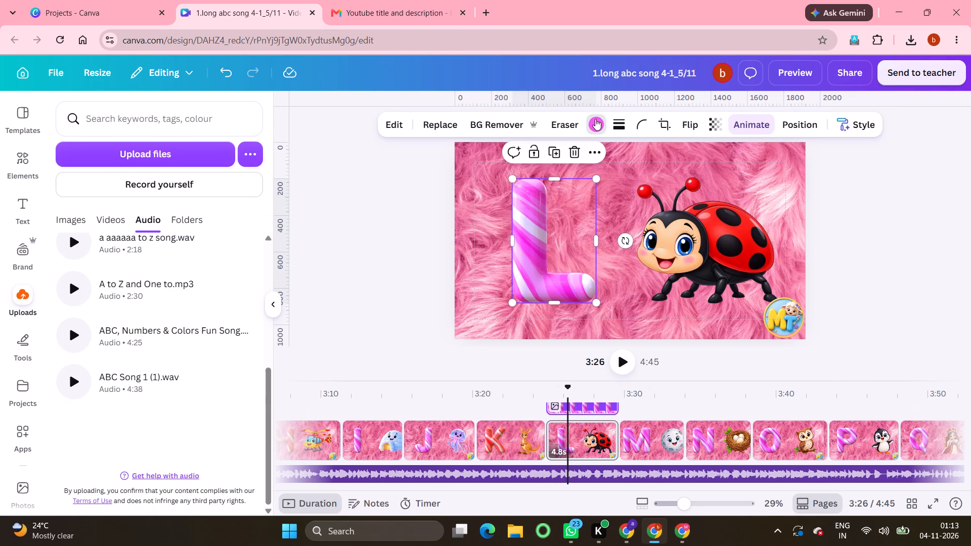
pyautogui.click(126, 231)
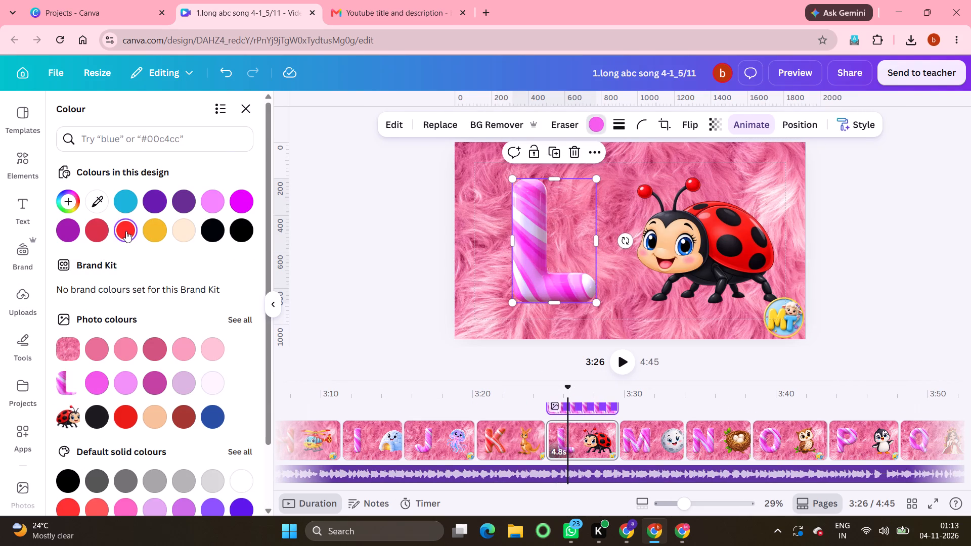
# Recolour the pink stripes of the letter M on the moon page cherry red #ff2828.
pyautogui.click(638, 440)
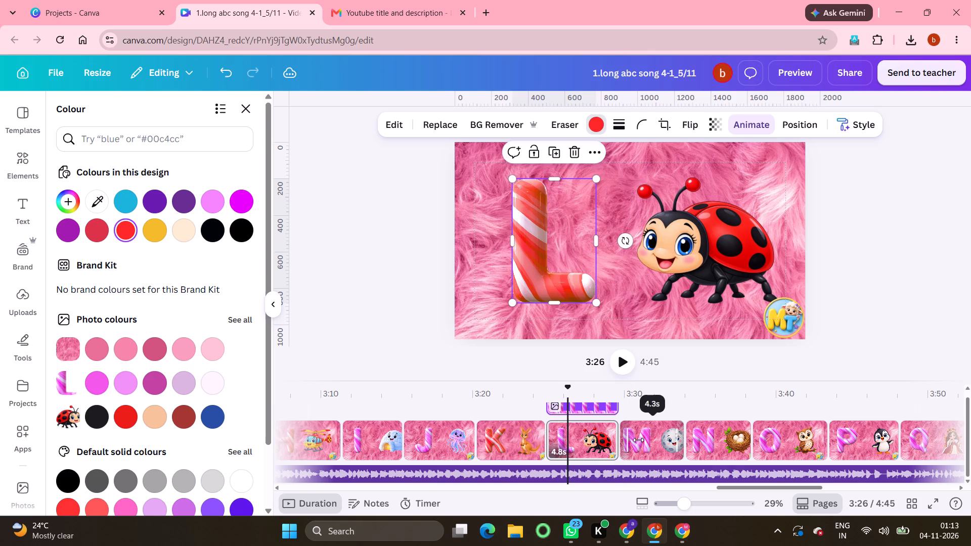
pyautogui.click(559, 227)
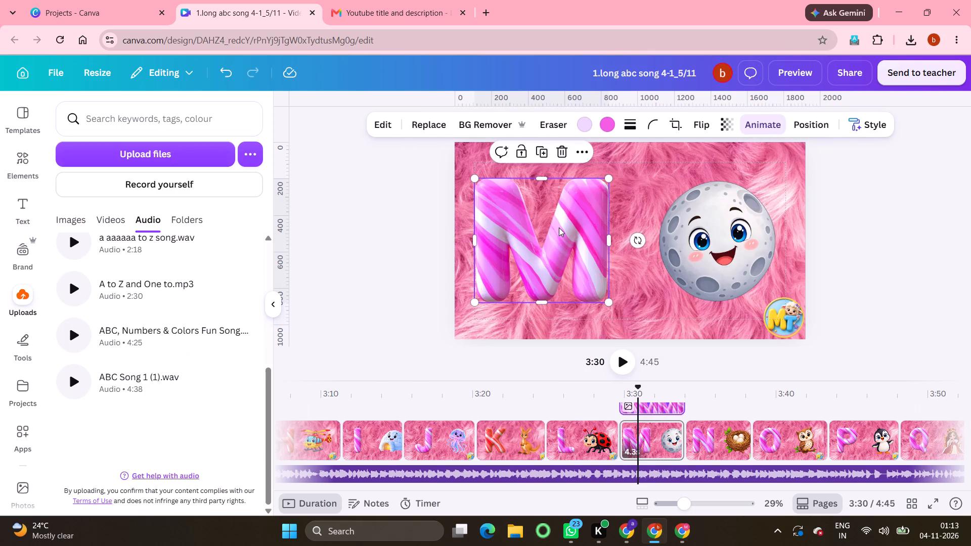
pyautogui.click(607, 121)
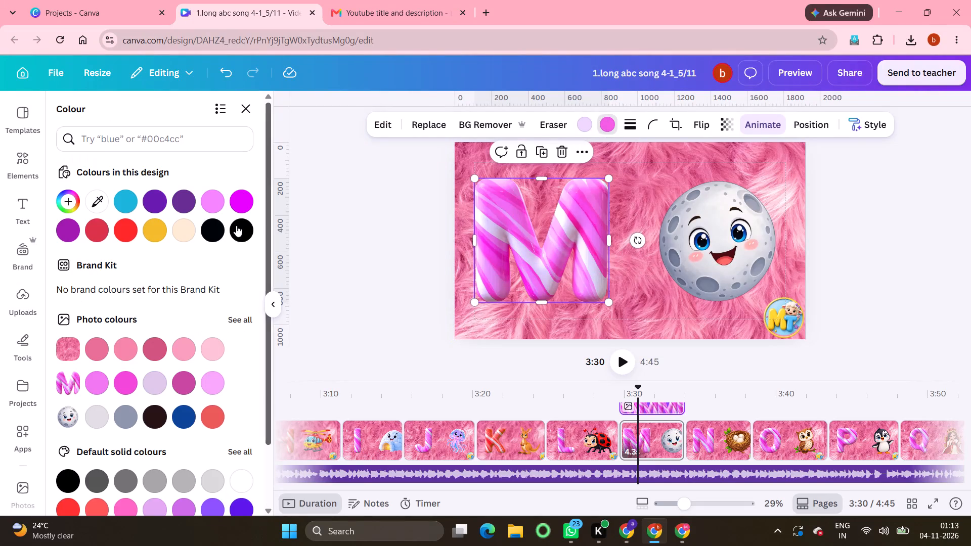
pyautogui.click(127, 230)
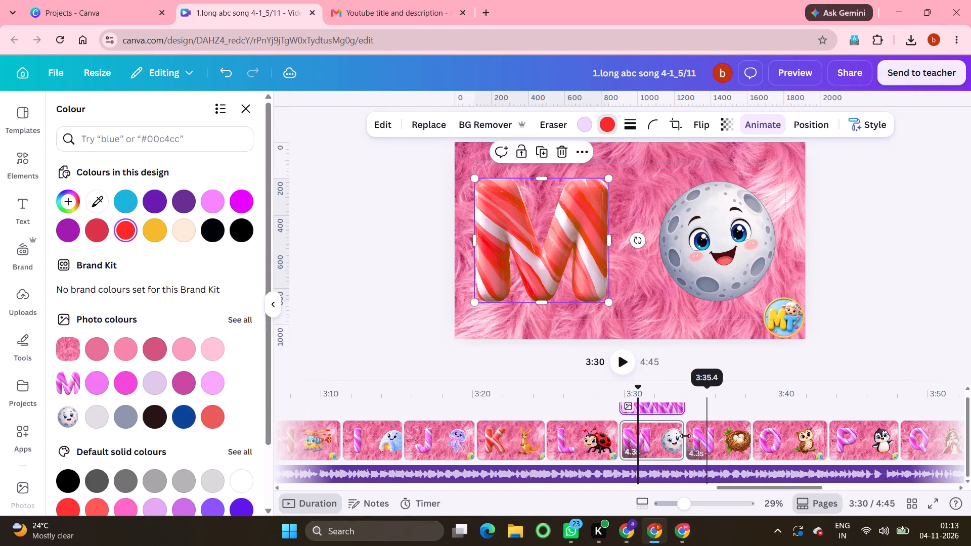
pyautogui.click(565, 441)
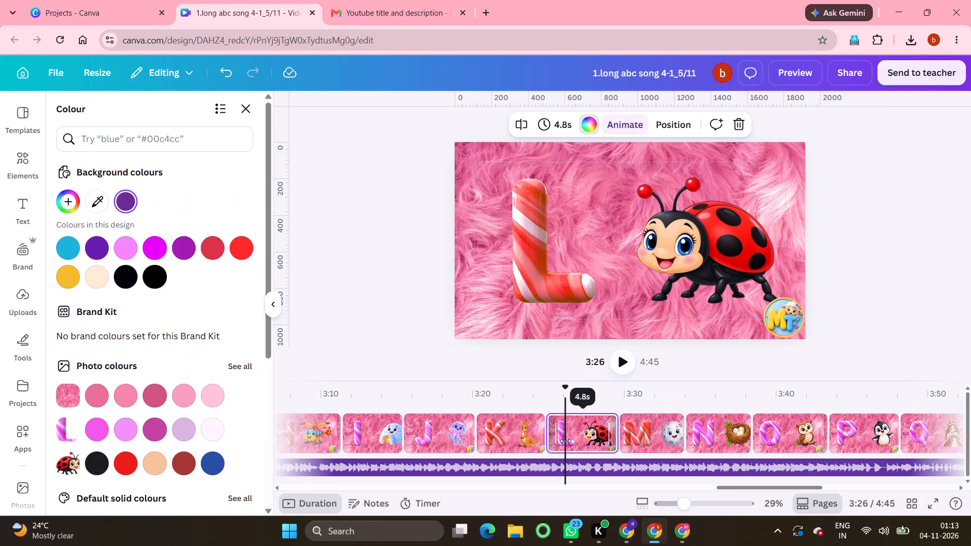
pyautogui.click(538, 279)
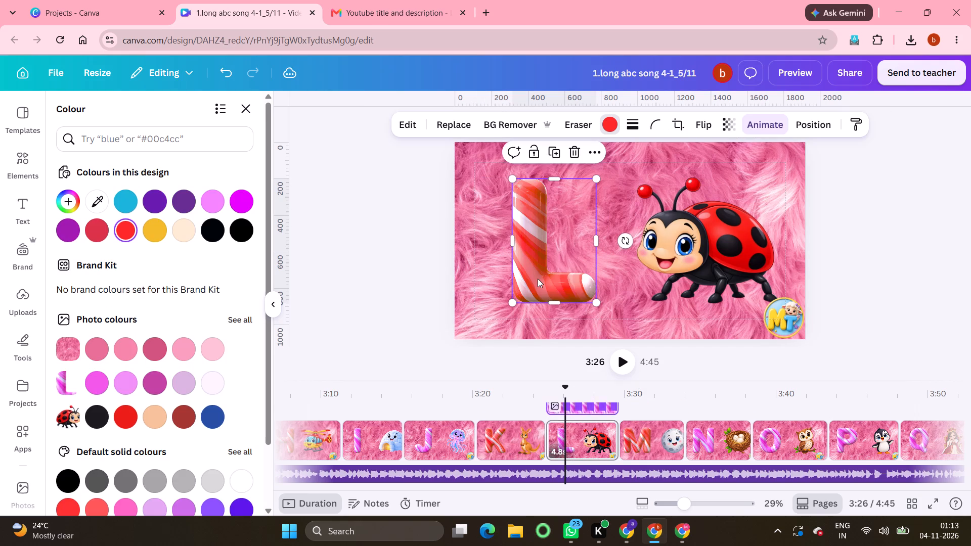
# Recolour the pink stripes of the letter N on the nest page cherry red #ff2828.
pyautogui.click(707, 444)
pyautogui.click(551, 247)
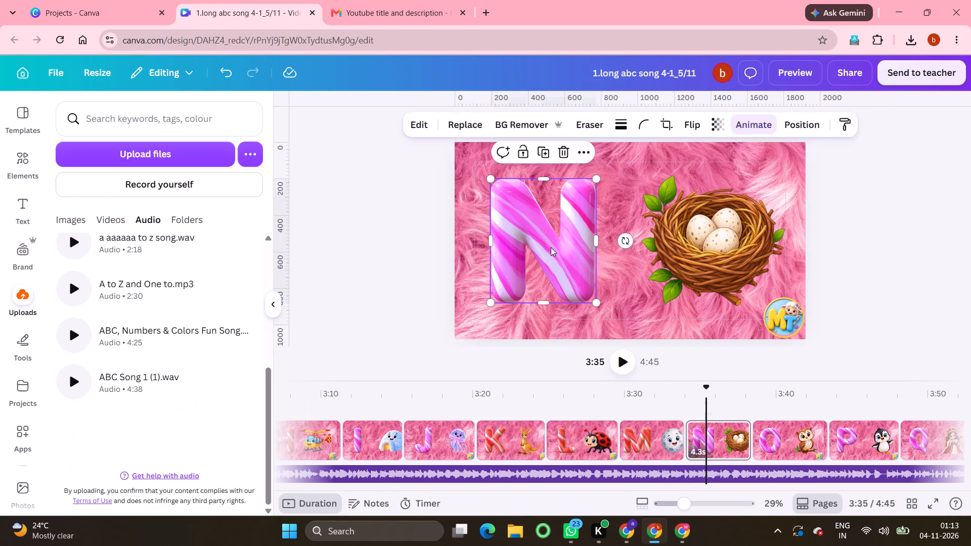
pyautogui.click(606, 120)
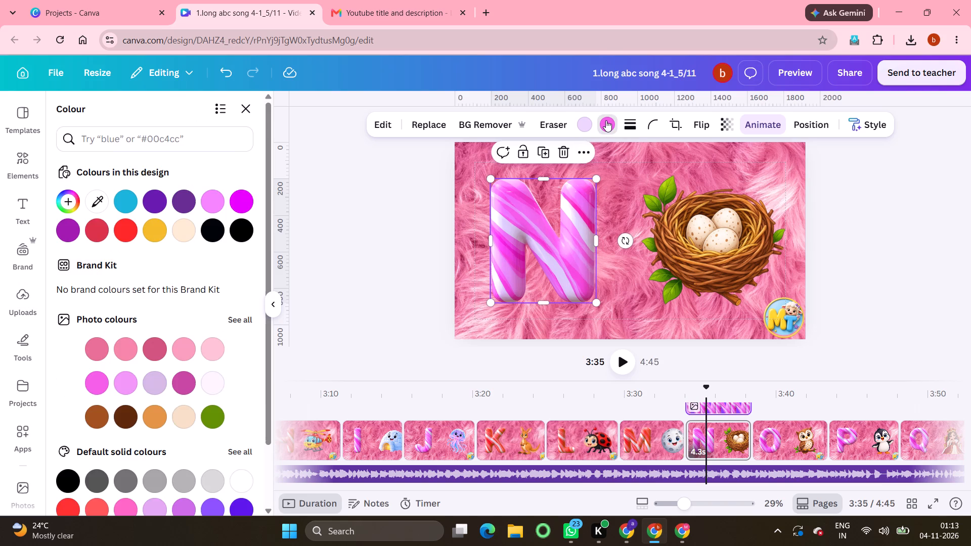
pyautogui.click(120, 230)
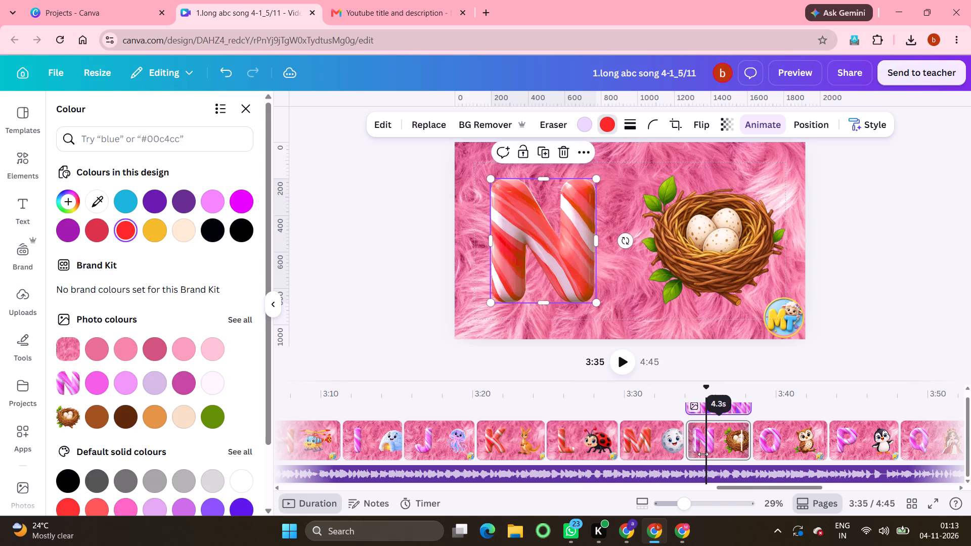
# Recolour the pink stripes of the letter O on the owl page cherry red #ff2828.
pyautogui.hscroll(-5, 703, 454)
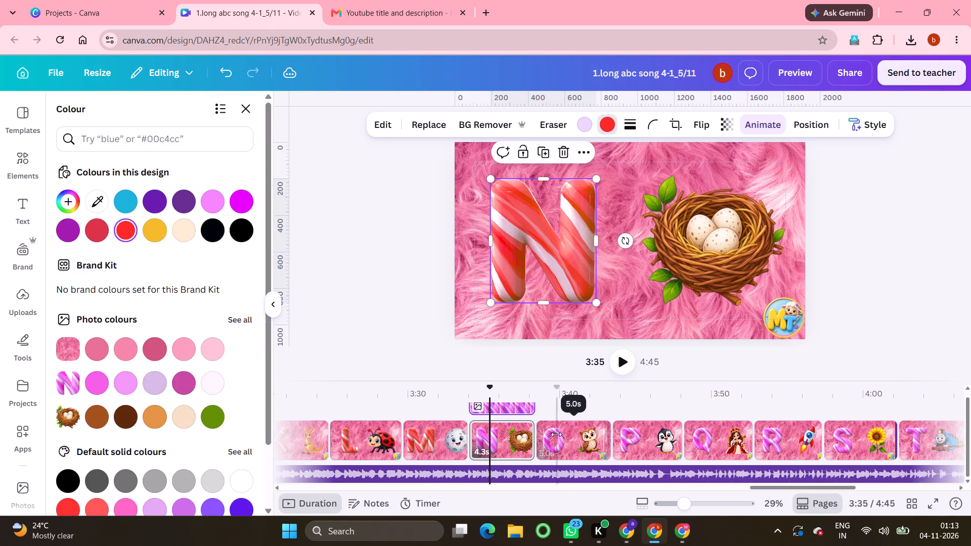
pyautogui.click(556, 434)
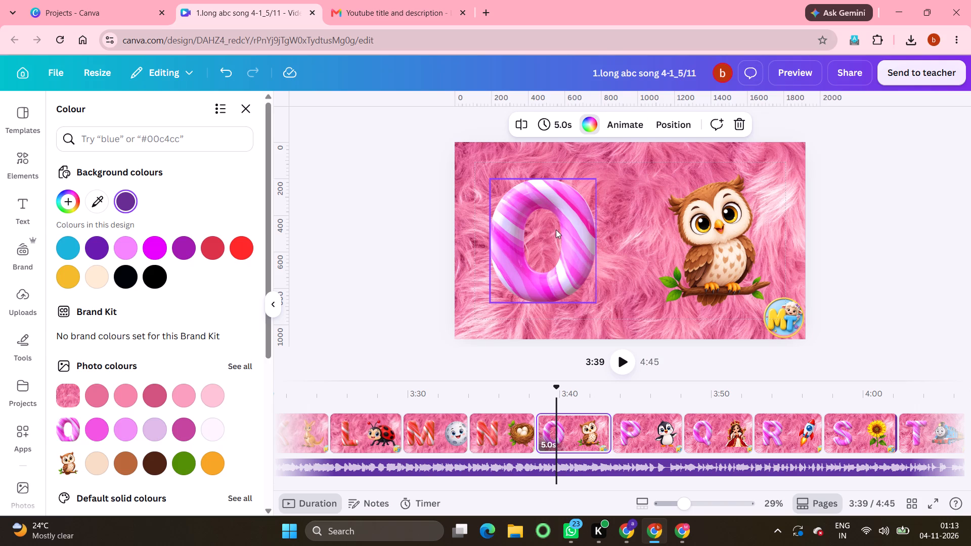
pyautogui.click(556, 230)
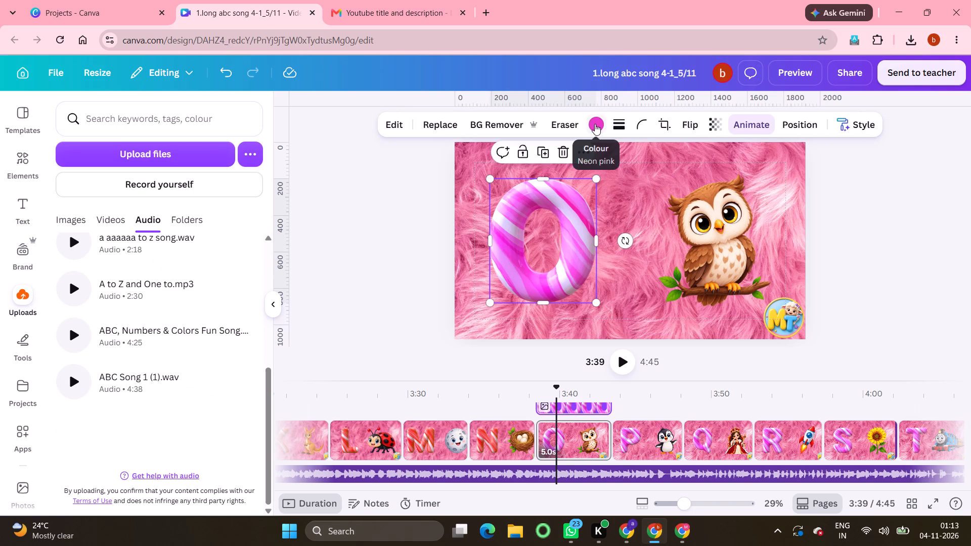
pyautogui.click(595, 124)
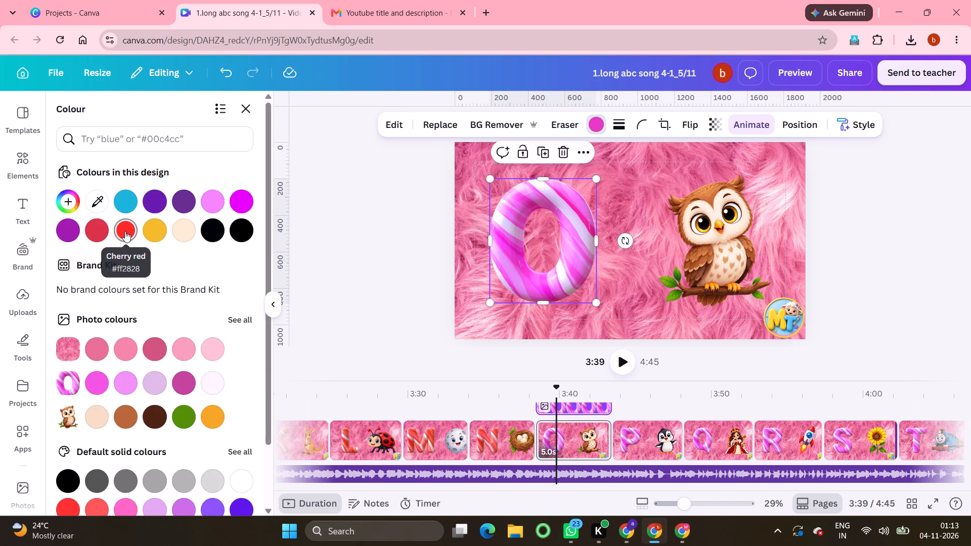
pyautogui.click(125, 231)
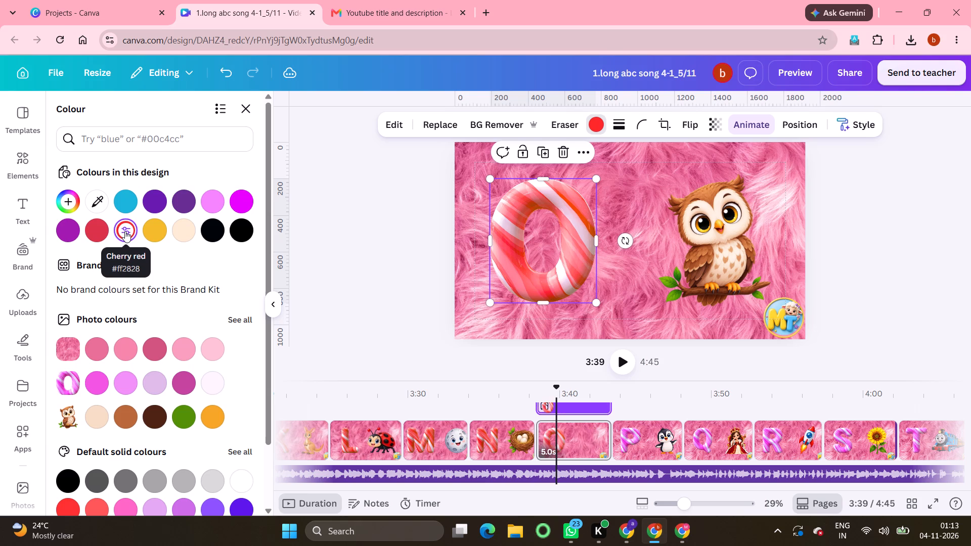
# Check the colour of the letters I and J on the igloo and jellyfish pages.
pyautogui.hscroll(3, 398, 451)
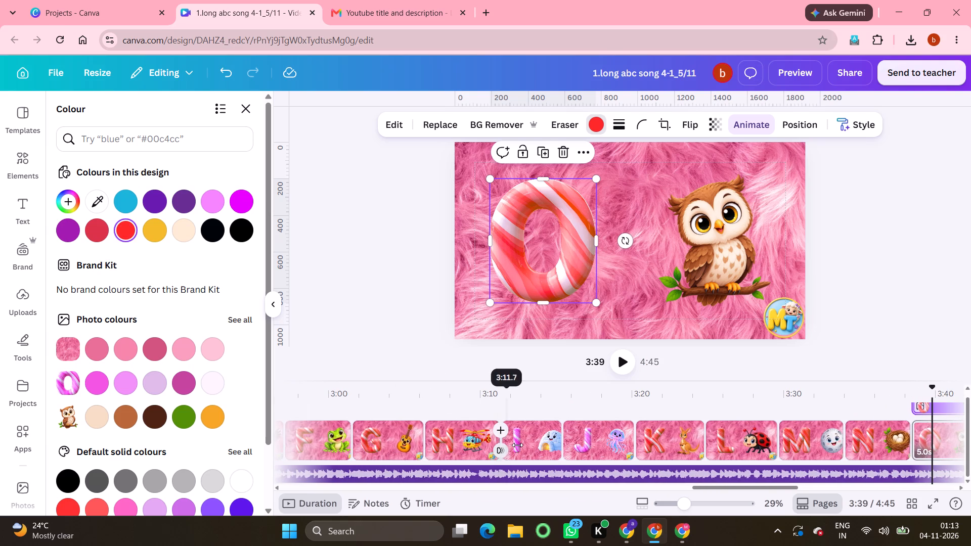
pyautogui.click(517, 445)
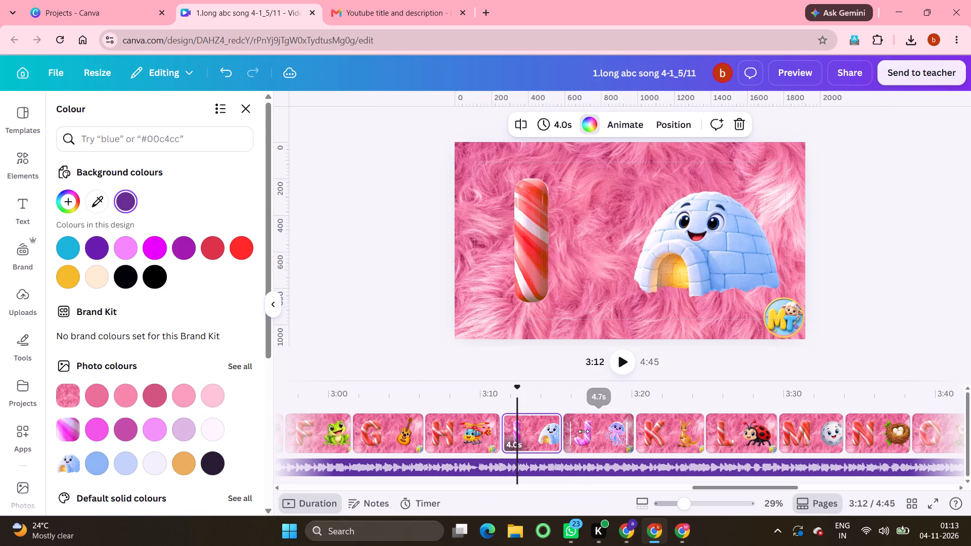
pyautogui.click(584, 431)
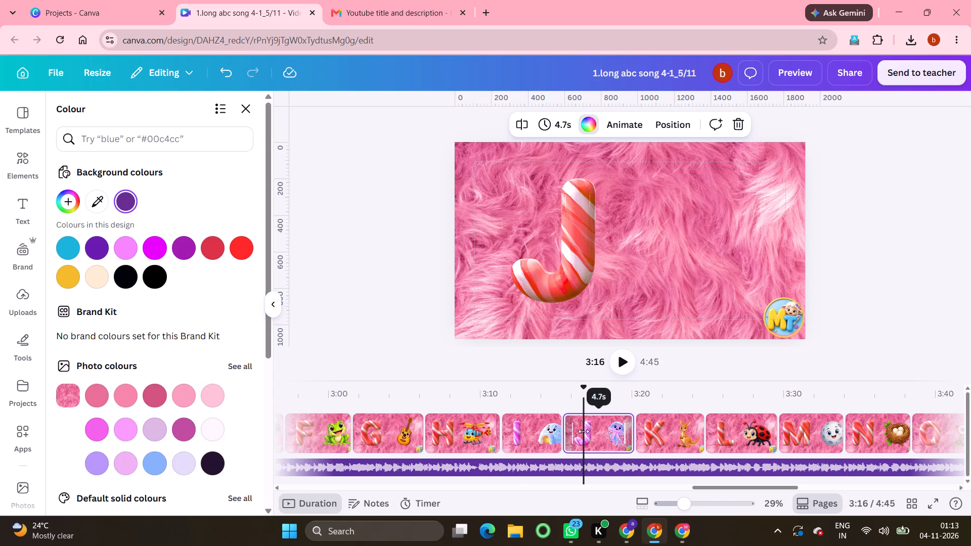
pyautogui.click(579, 267)
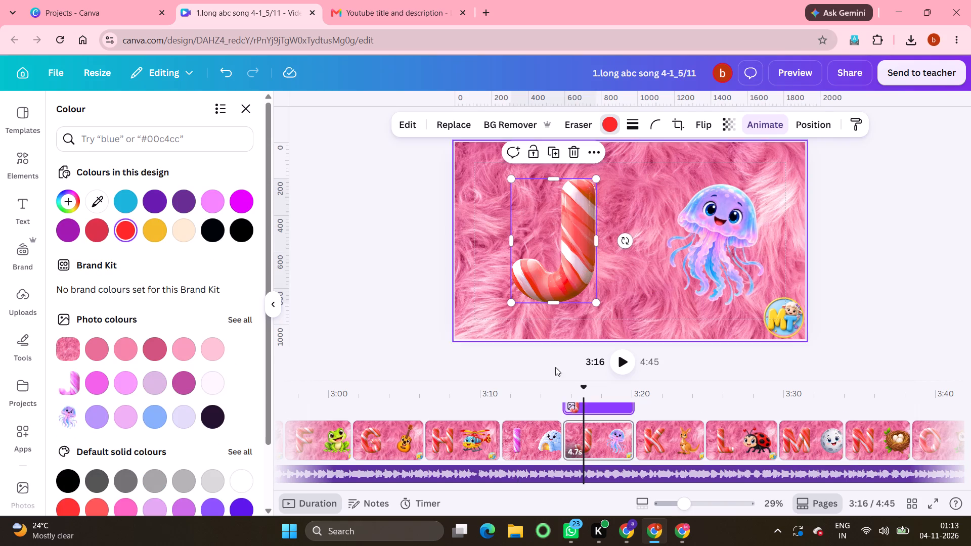
pyautogui.click(523, 437)
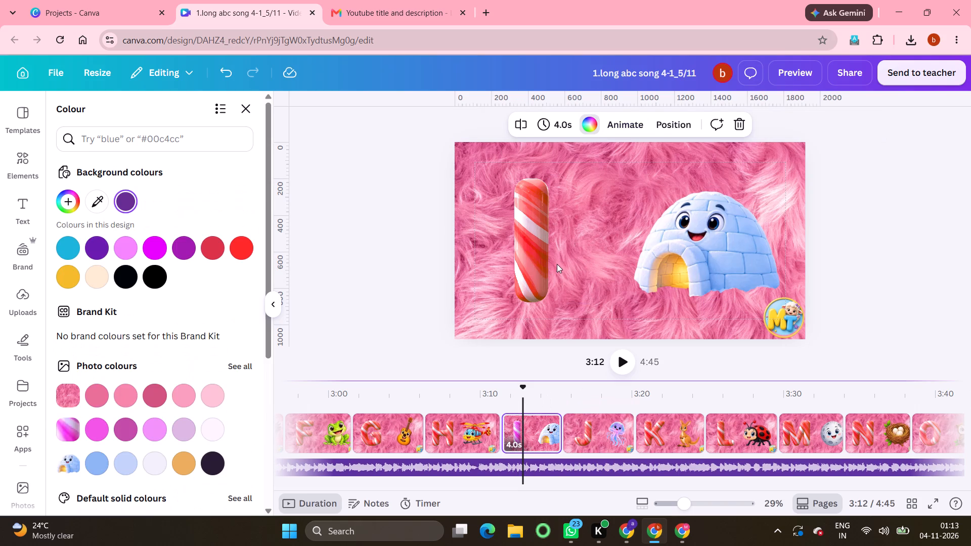
pyautogui.click(557, 264)
pyautogui.click(535, 255)
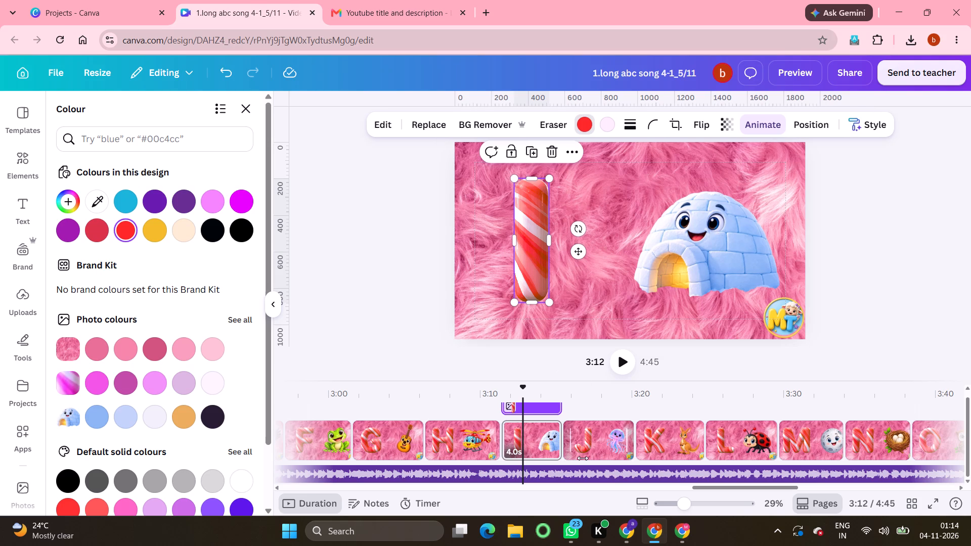
# Recolour the pink stripes of the letter P on the penguin page cherry red #ff2828.
pyautogui.hscroll(-6, 724, 447)
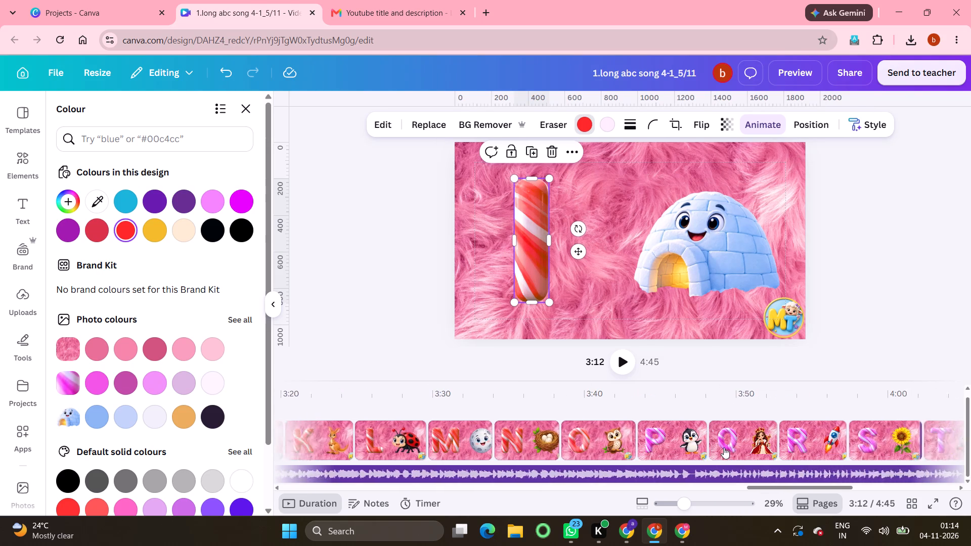
pyautogui.hscroll(-1, 724, 447)
pyautogui.click(602, 438)
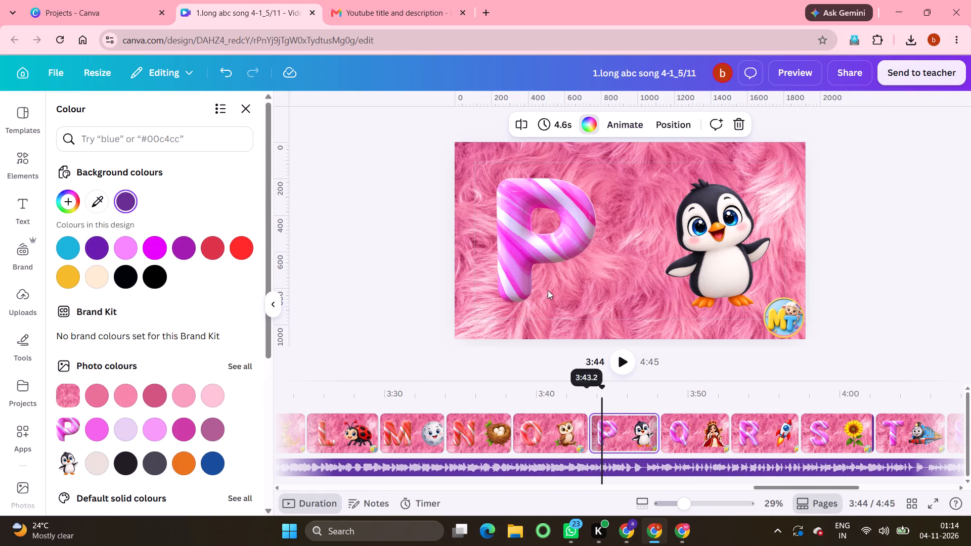
pyautogui.click(562, 217)
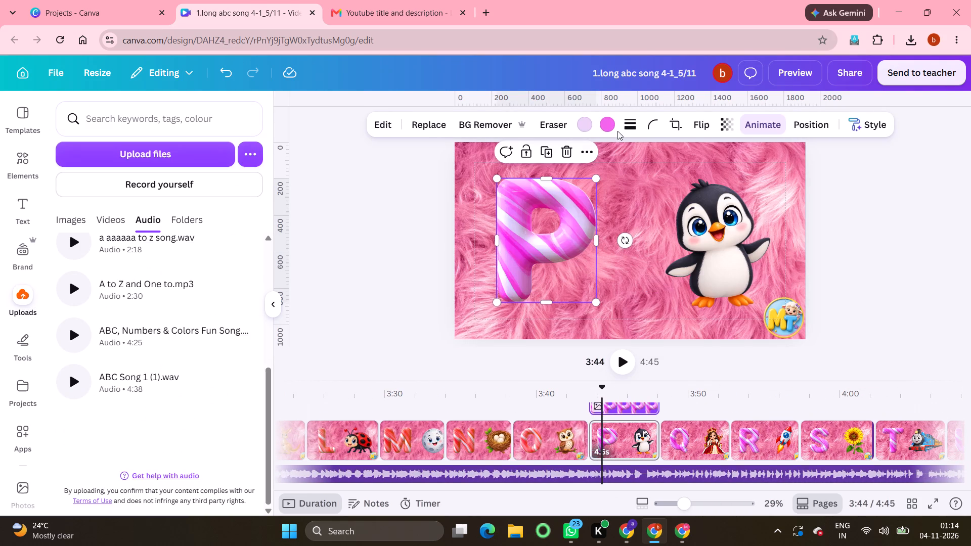
pyautogui.click(608, 124)
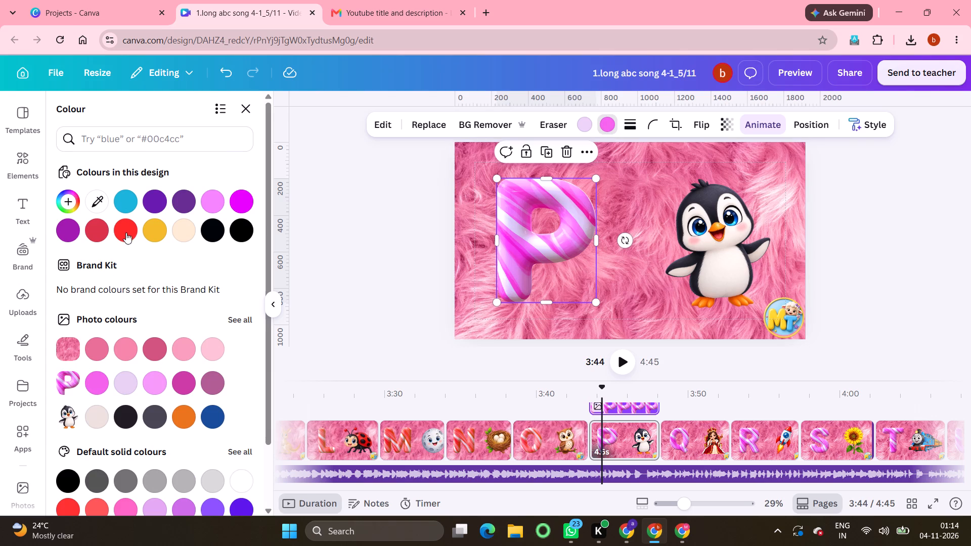
pyautogui.click(123, 225)
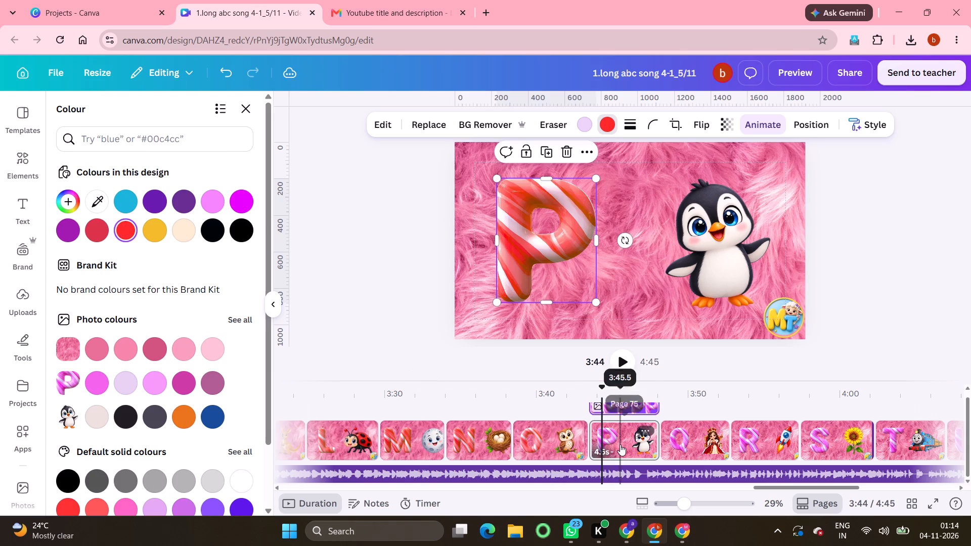
# Recolour the pink stripes of the letter Q on the queen page cherry red #ff2828.
pyautogui.click(676, 437)
pyautogui.click(561, 244)
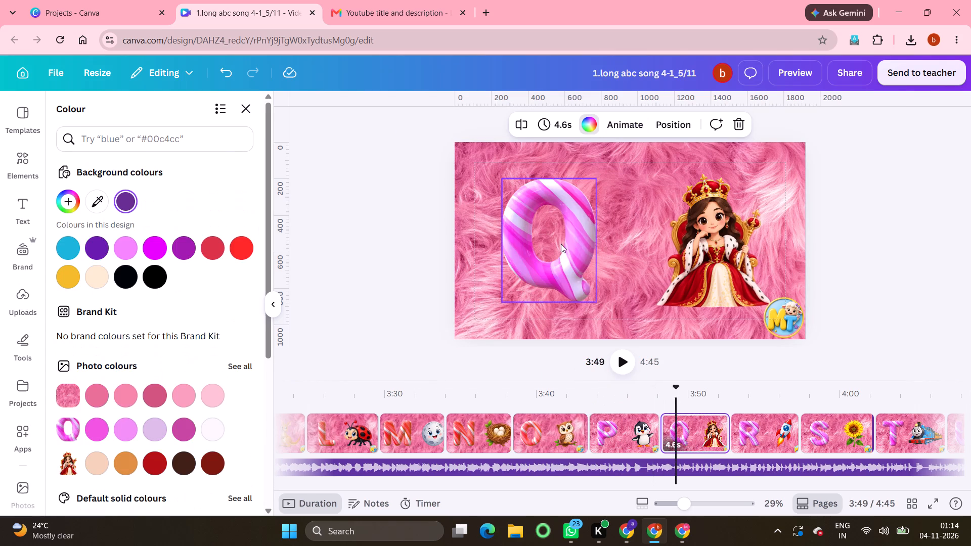
pyautogui.click(595, 124)
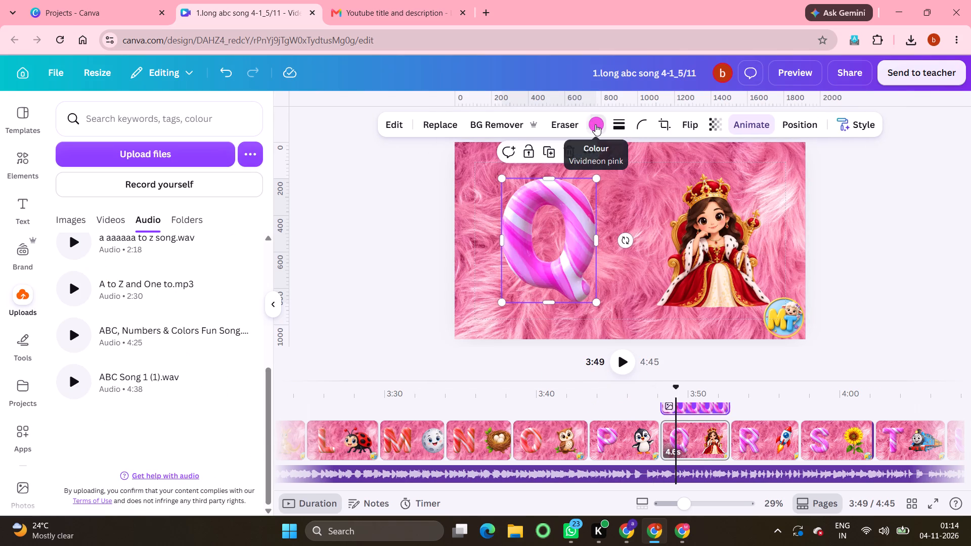
pyautogui.click(132, 229)
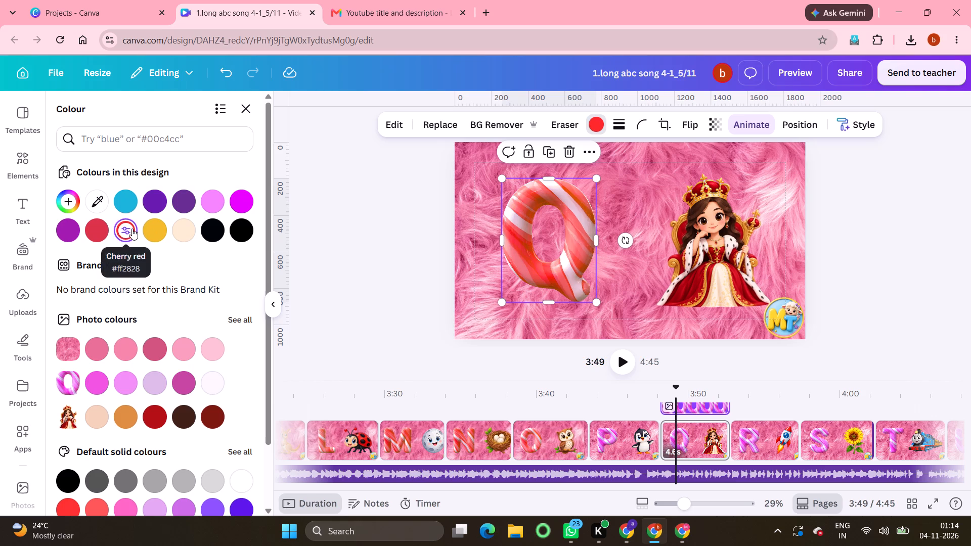
# Recolour the pink stripes of the letter R on the rocket page cherry red #ff2828.
pyautogui.click(746, 430)
pyautogui.click(545, 270)
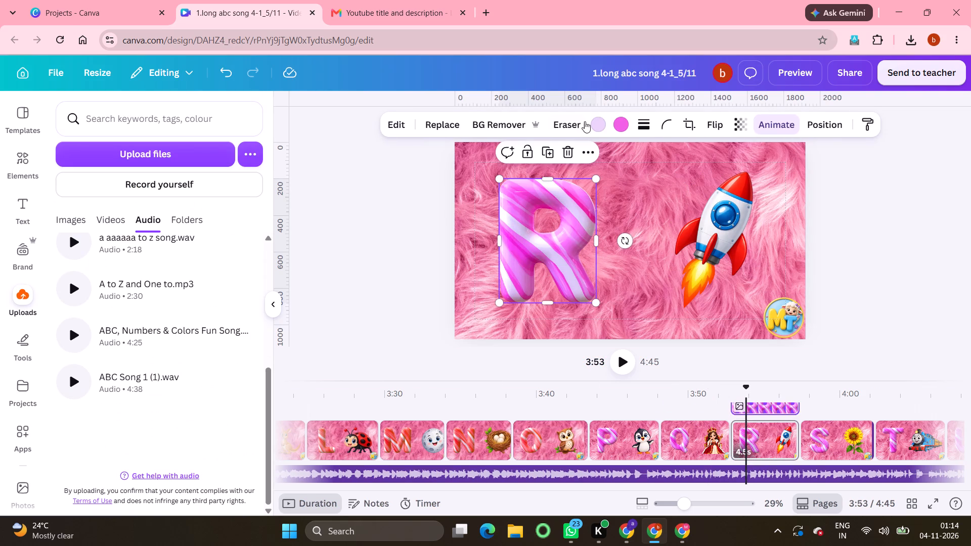
pyautogui.click(606, 123)
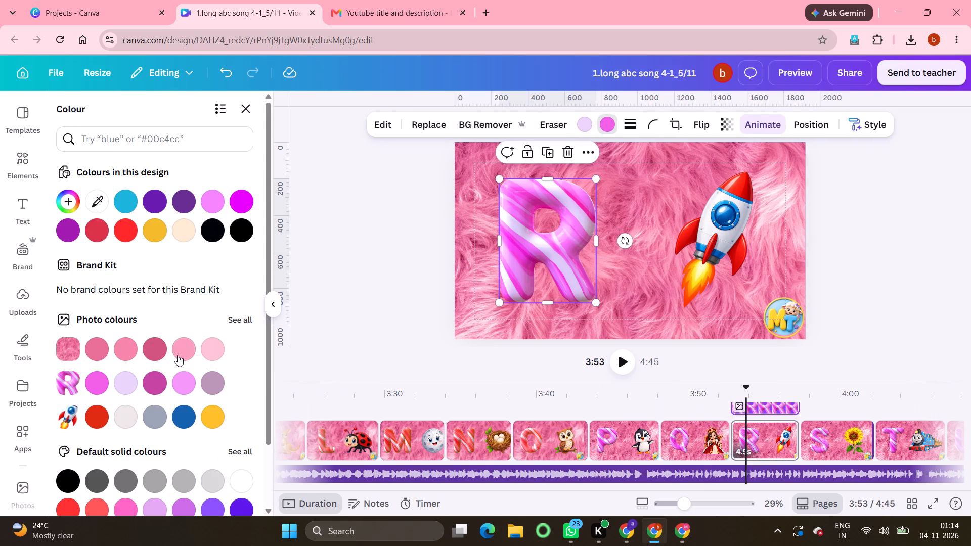
pyautogui.click(123, 227)
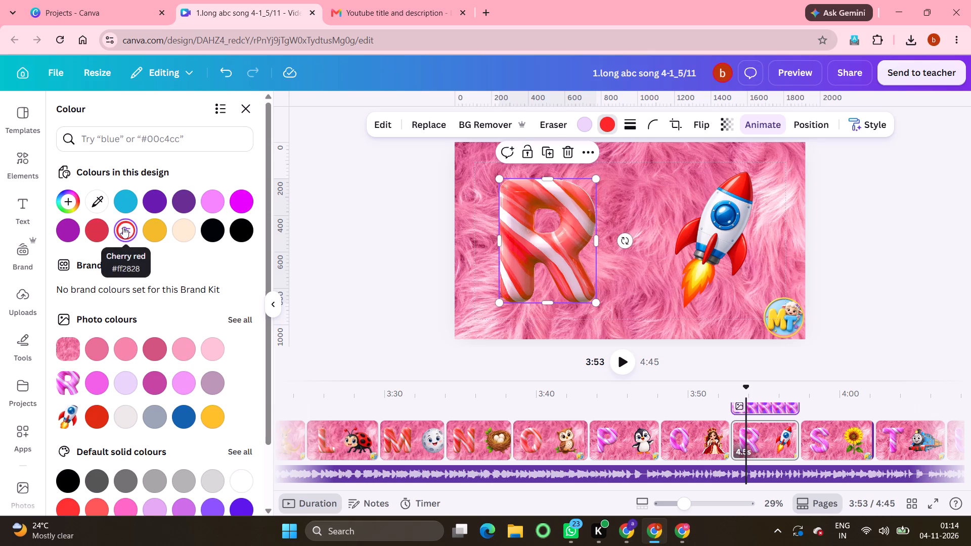
# Recolour the pink stripes of the letter S on the sunflower page cherry red #ff2828.
pyautogui.hscroll(-4, 786, 424)
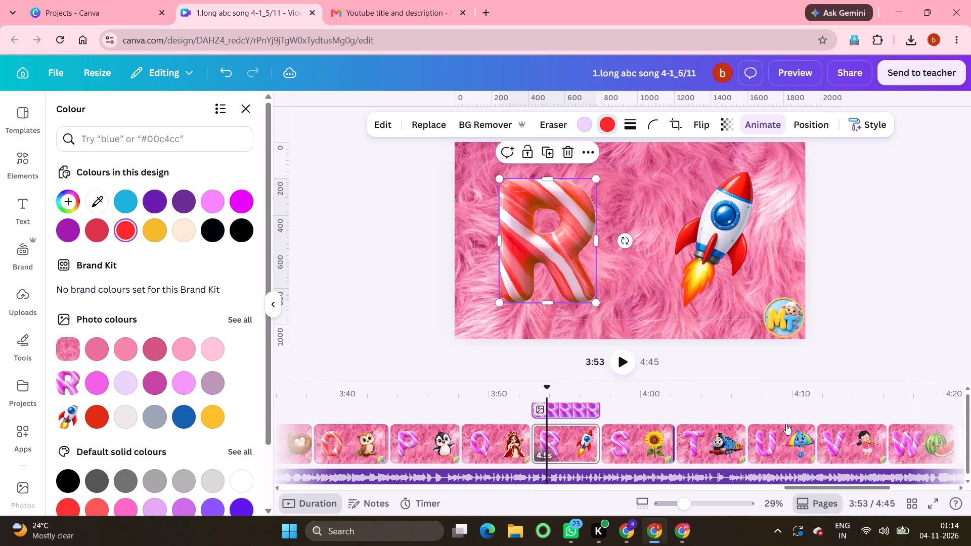
pyautogui.click(604, 442)
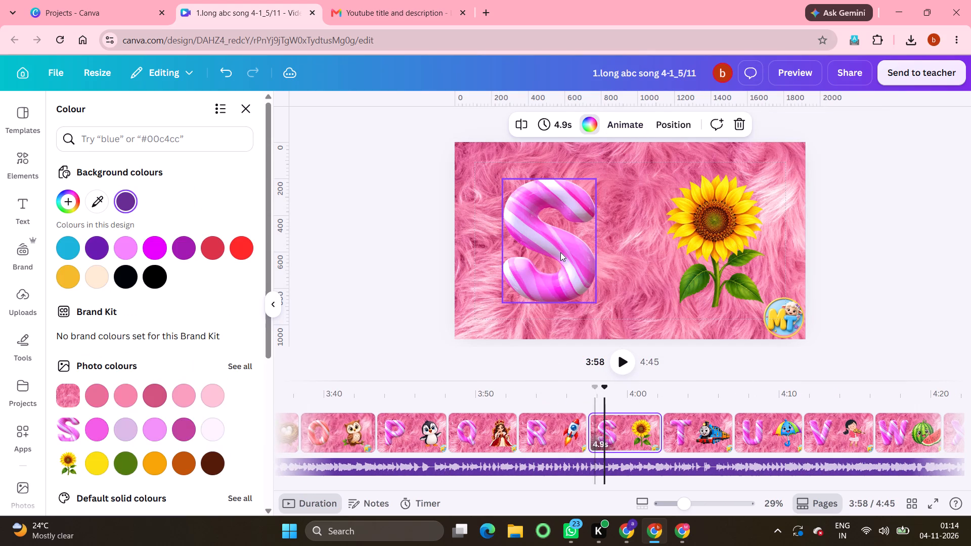
pyautogui.click(560, 252)
pyautogui.click(579, 117)
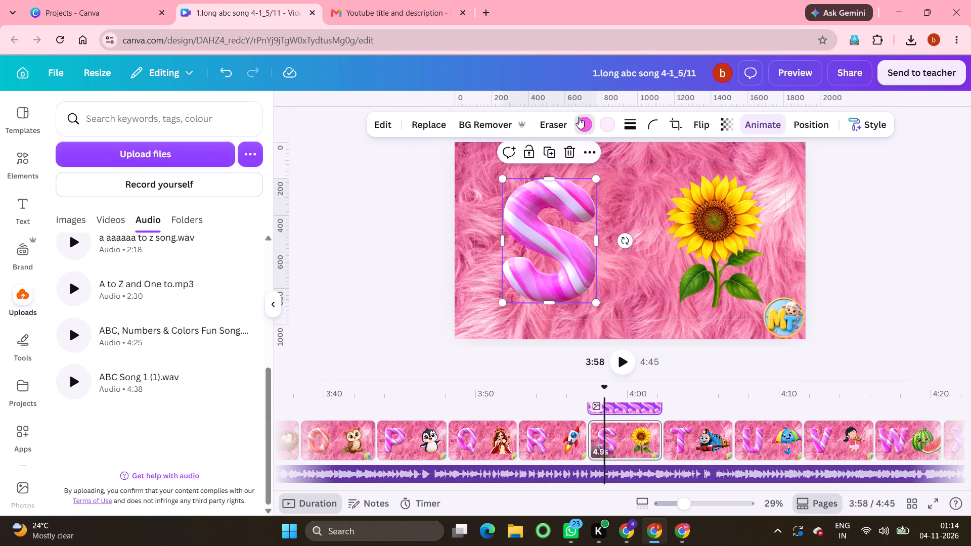
pyautogui.click(126, 224)
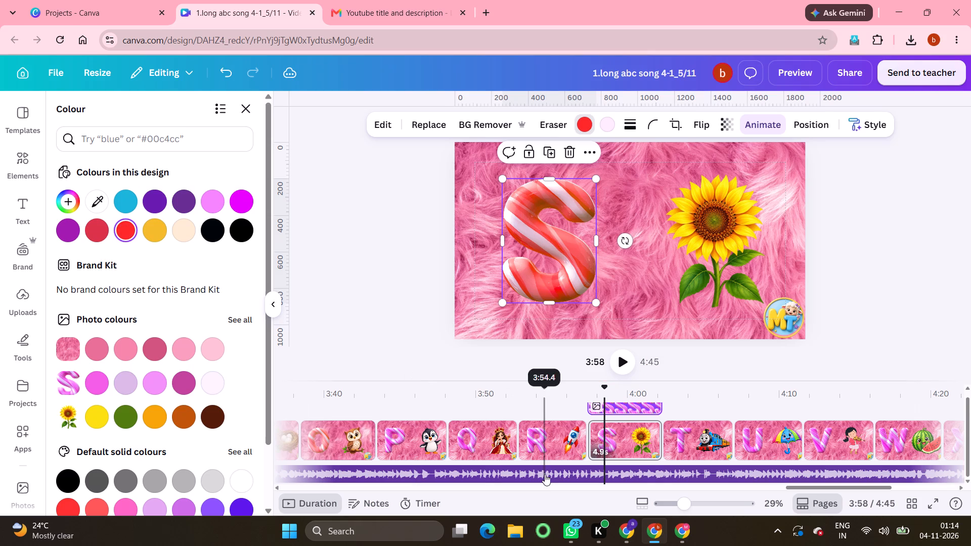
# Recolour the pink stripes of the letter T on the train page cherry red #ff2828.
pyautogui.click(682, 436)
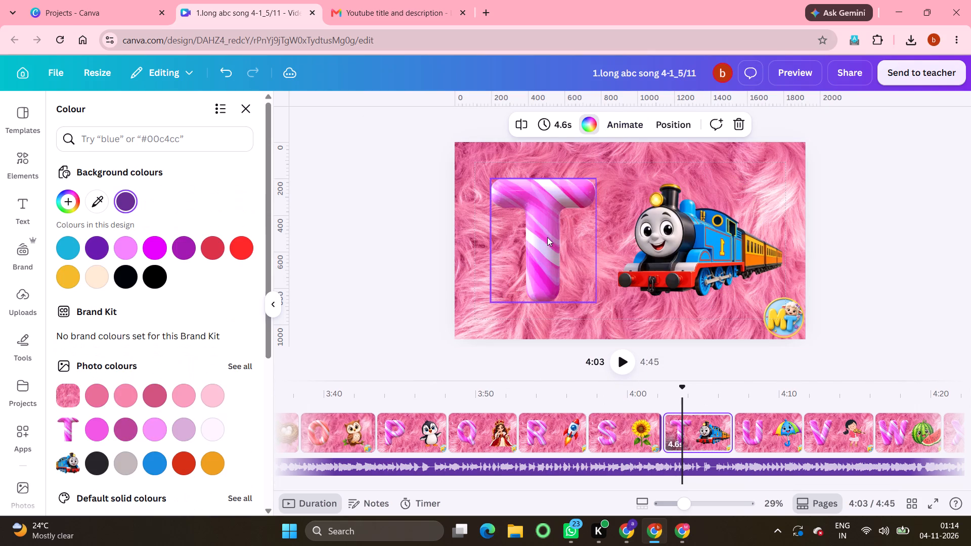
pyautogui.click(547, 237)
pyautogui.click(594, 117)
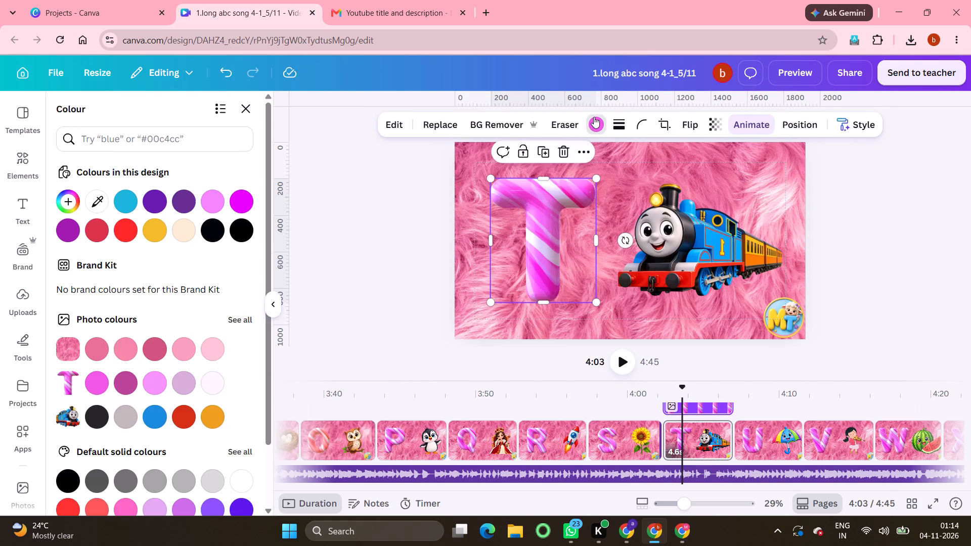
pyautogui.click(121, 228)
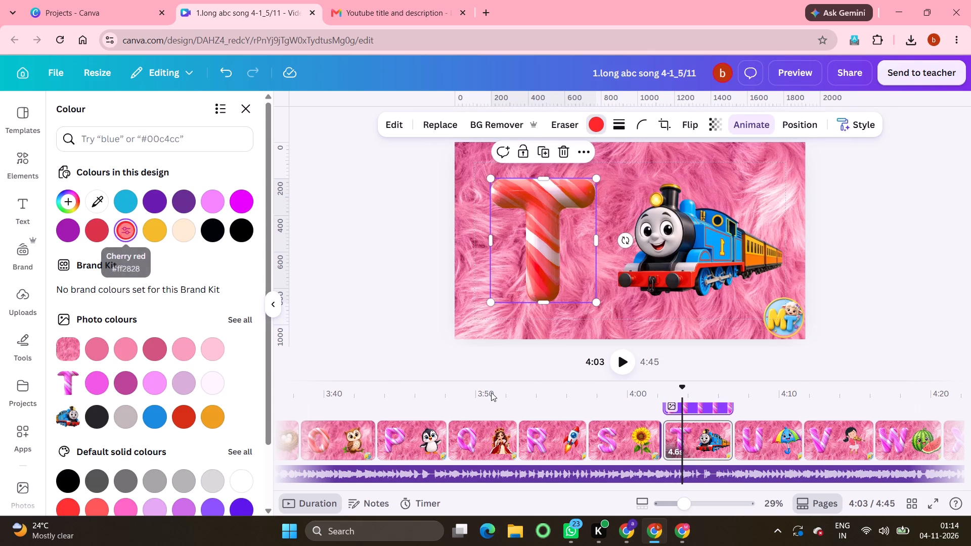
# Recolour the pink stripes of the letter U on the umbrella page cherry red #ff2828.
pyautogui.click(758, 438)
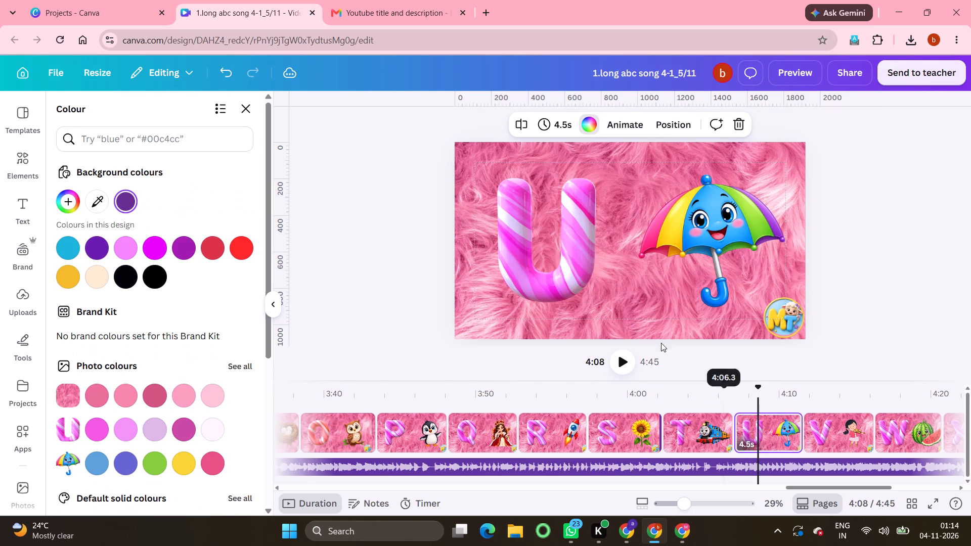
pyautogui.click(577, 270)
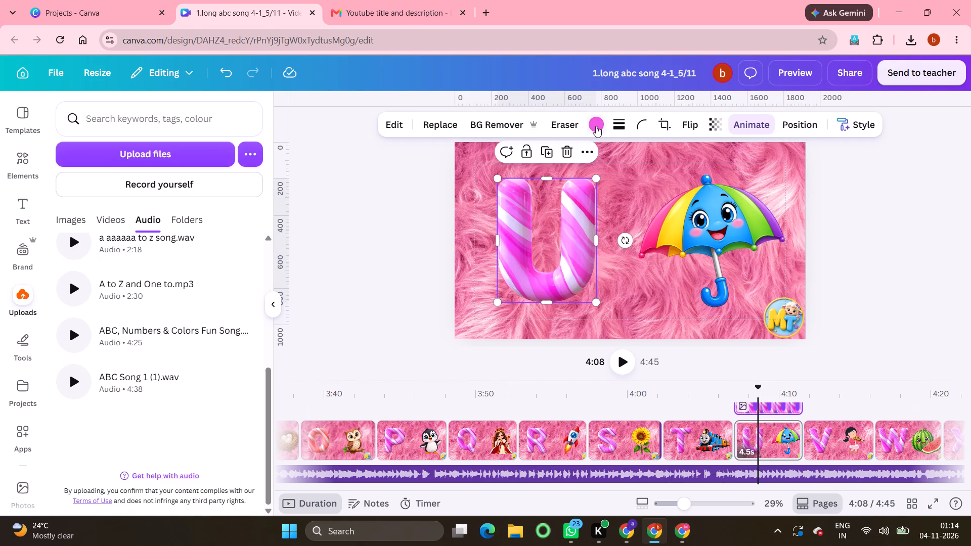
pyautogui.click(596, 126)
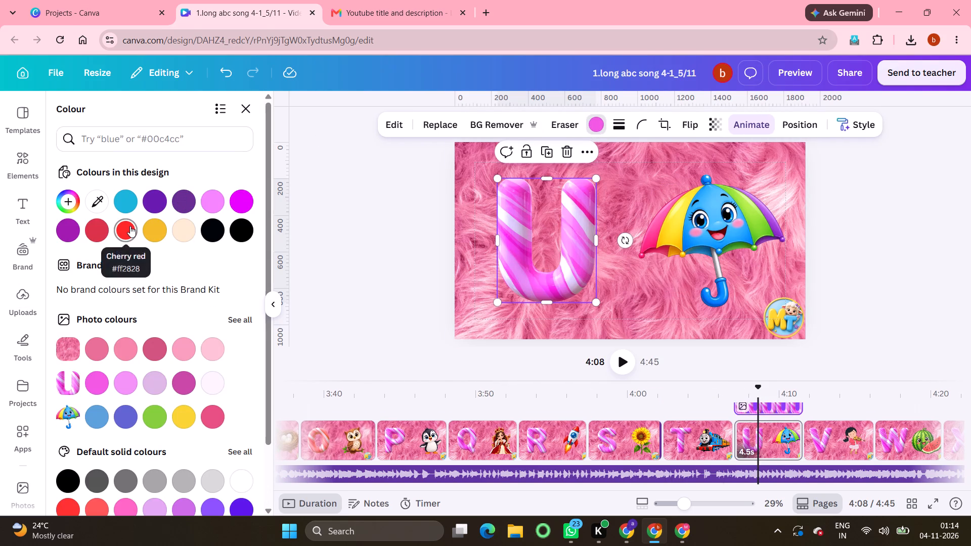
pyautogui.click(130, 226)
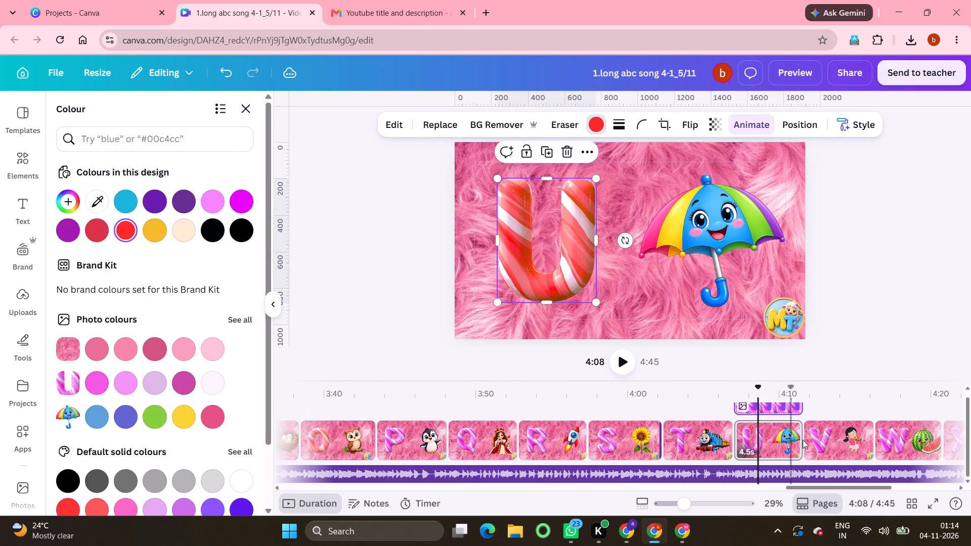
# Recolour the pink stripes of the letter V on the violin page cherry red #ff2828.
pyautogui.click(824, 437)
pyautogui.click(543, 257)
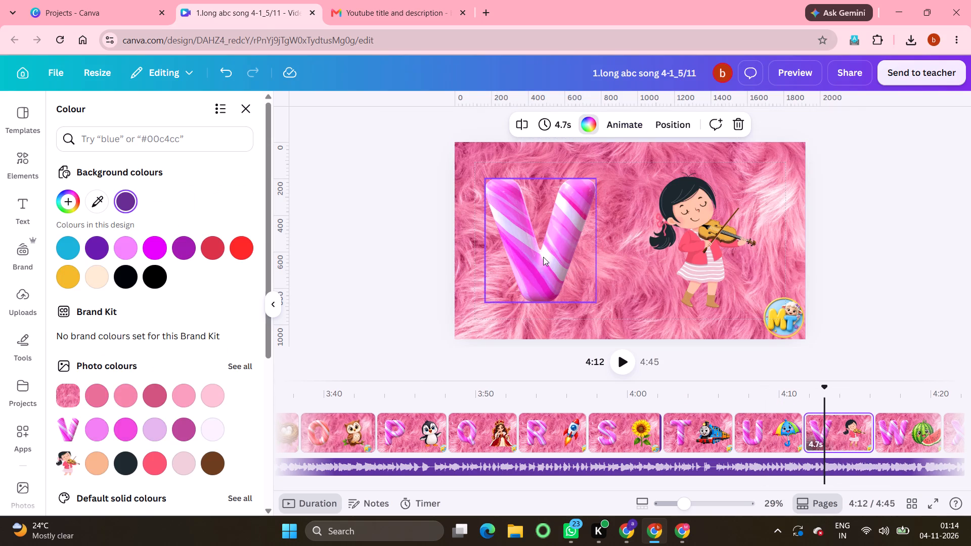
pyautogui.click(584, 118)
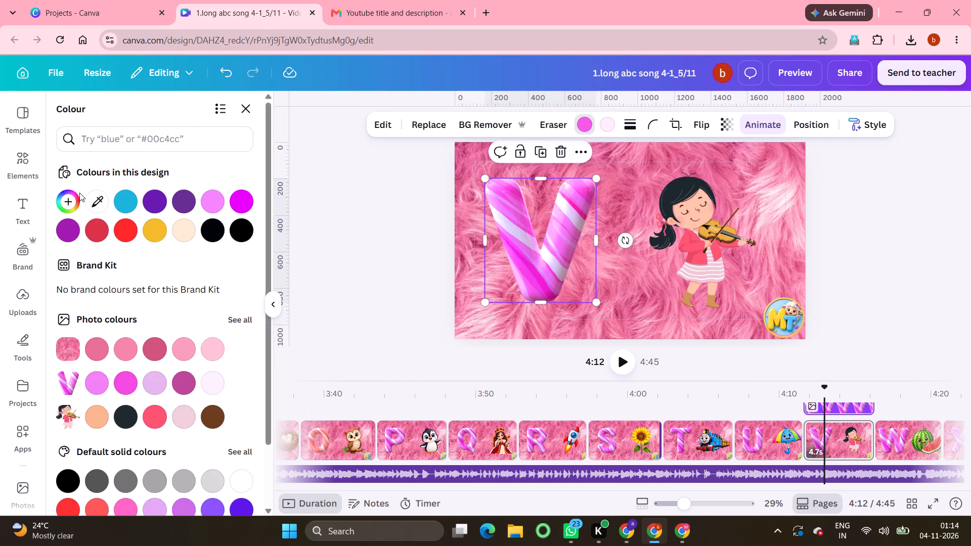
pyautogui.click(118, 235)
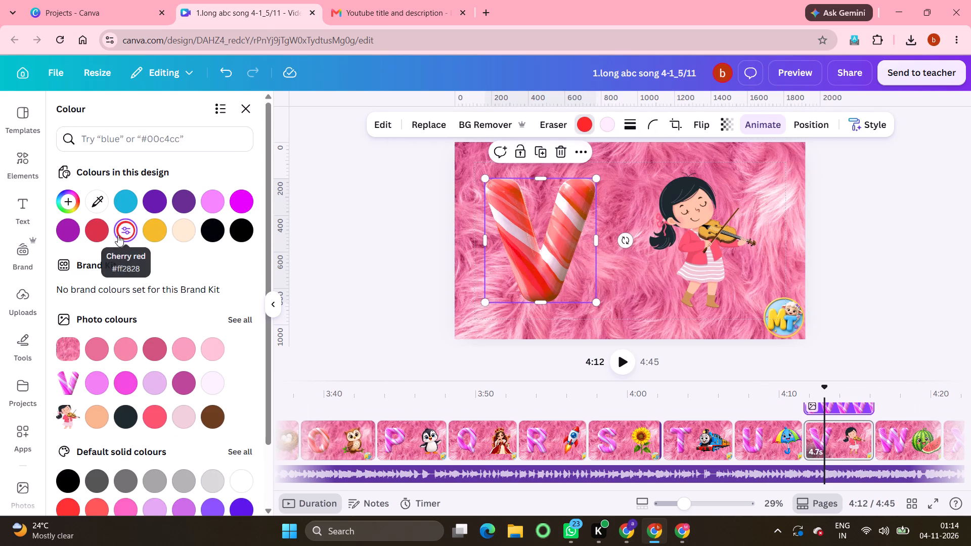
# Recolour the pink stripes of the letter W on the watermelon page cherry red #ff2828.
pyautogui.hscroll(-4, 865, 451)
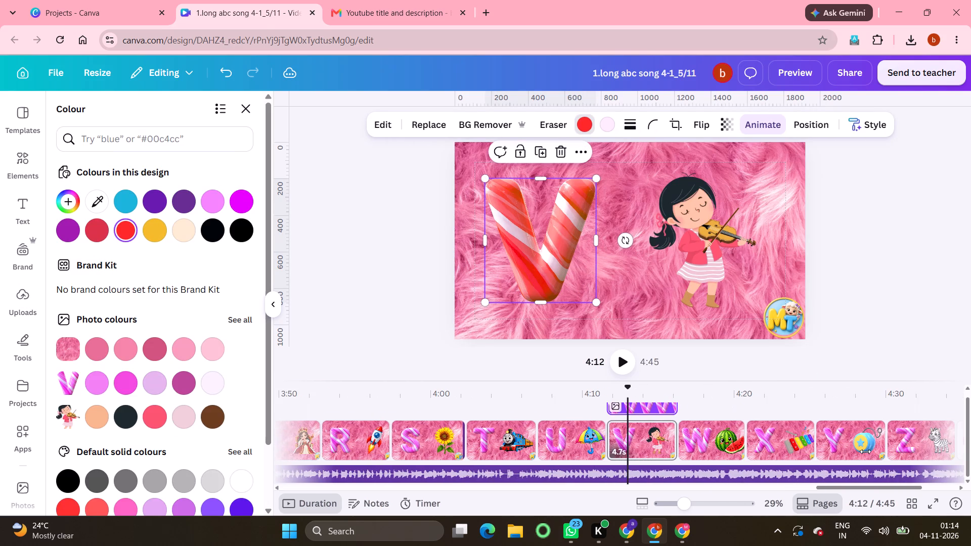
pyautogui.click(690, 442)
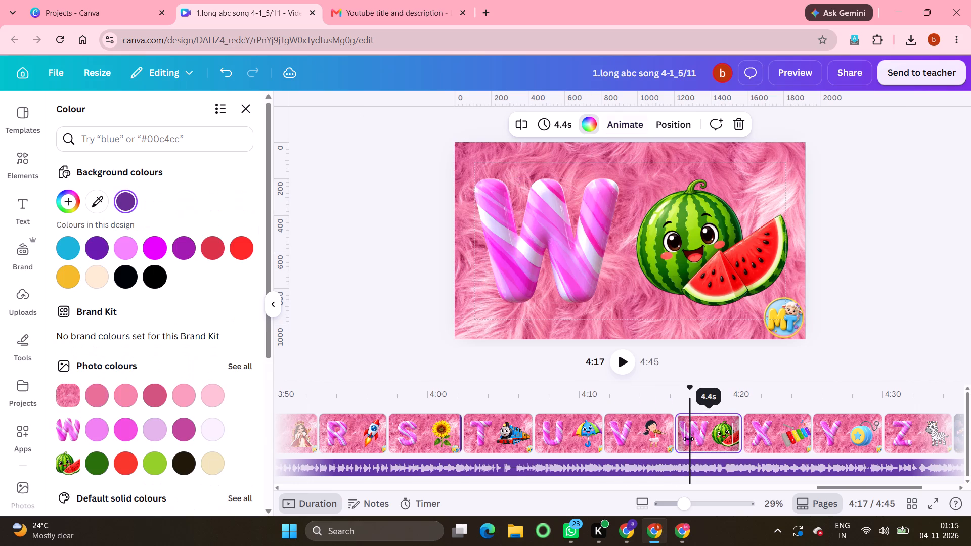
pyautogui.click(574, 207)
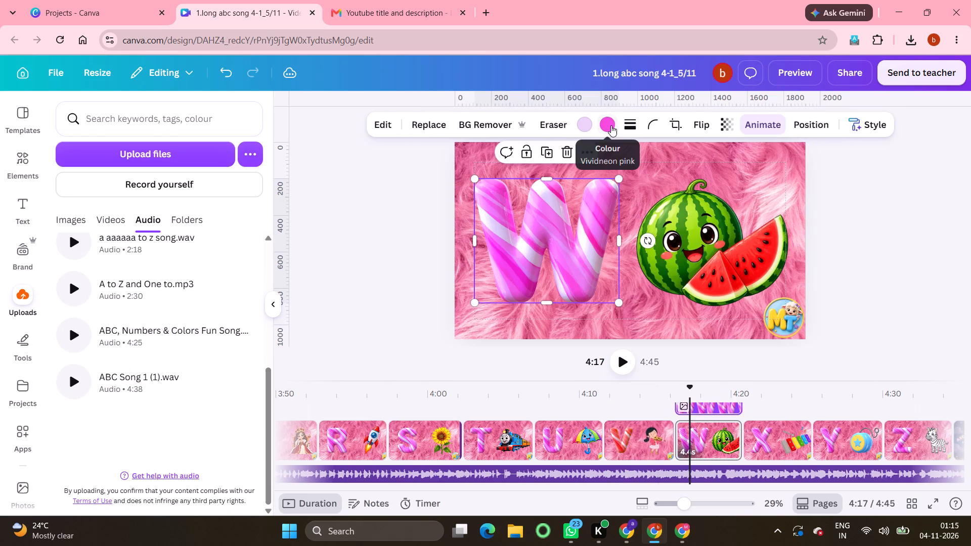
pyautogui.click(611, 125)
pyautogui.click(121, 232)
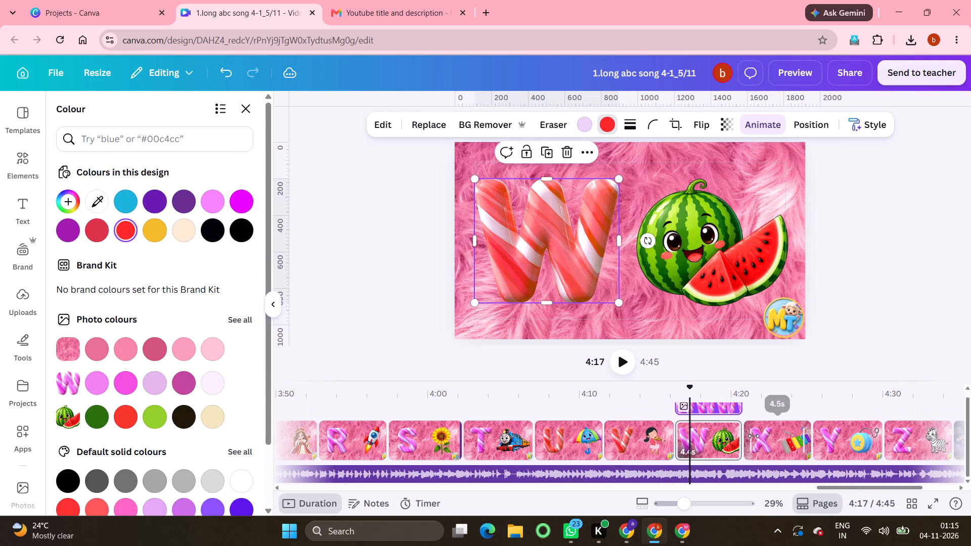
# Recolour the pink stripes of the letter X on the xylophone page cherry red #ff2828.
pyautogui.click(768, 444)
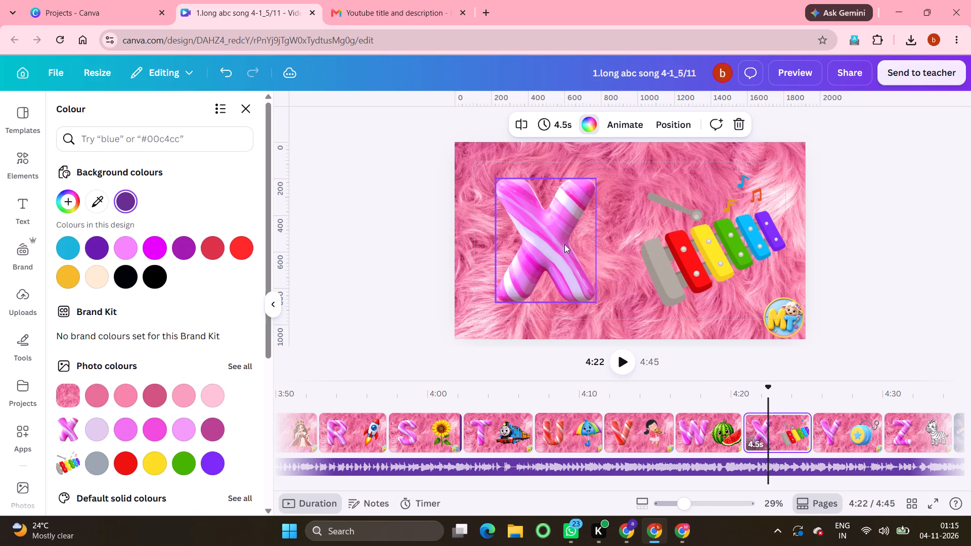
pyautogui.click(564, 244)
pyautogui.click(604, 128)
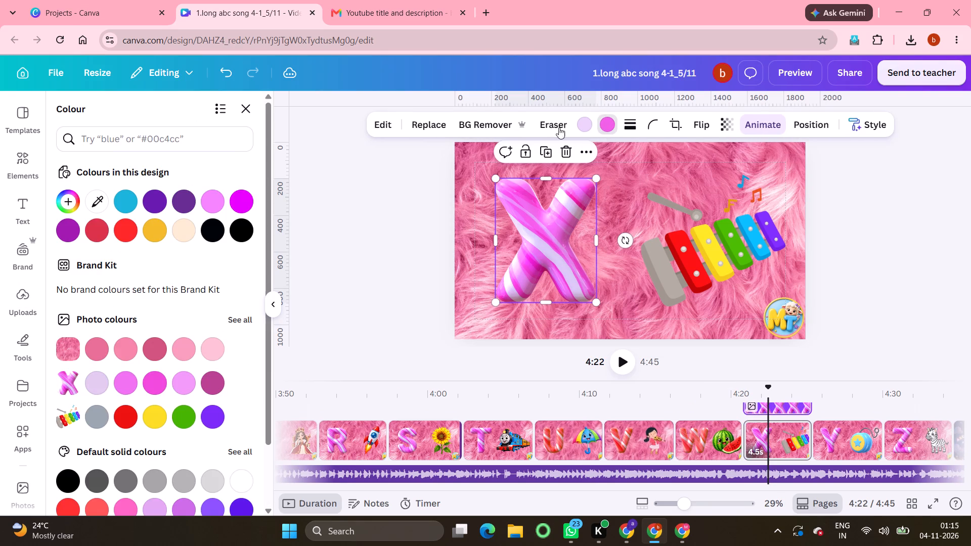
pyautogui.click(125, 223)
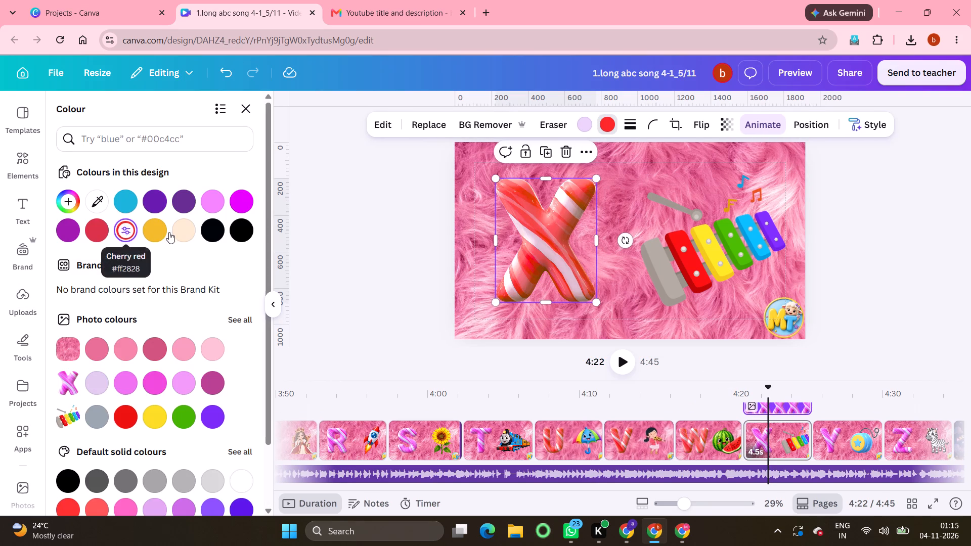
# Recolour the pink stripes of the letter Y on the yo-yo page cherry red #ff2828.
pyautogui.hscroll(-4, 692, 437)
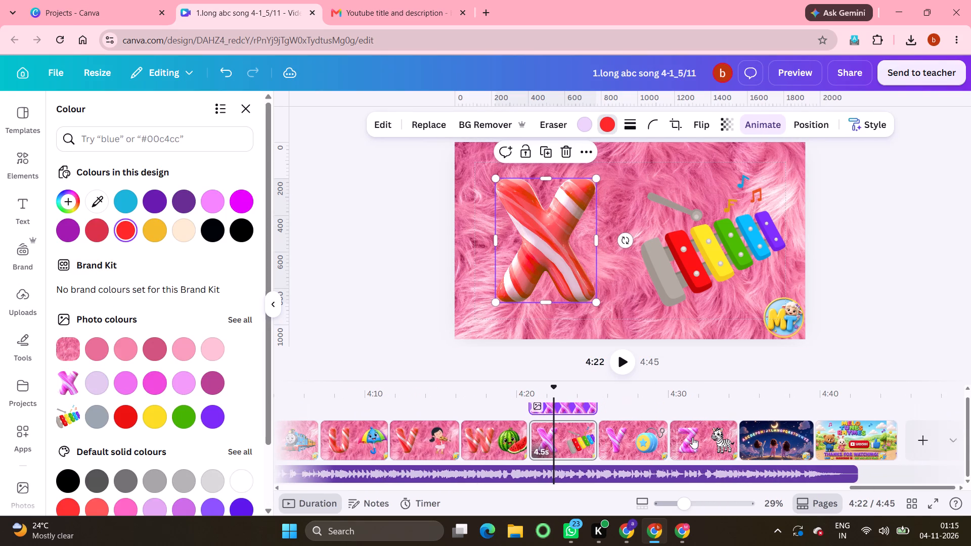
pyautogui.click(612, 431)
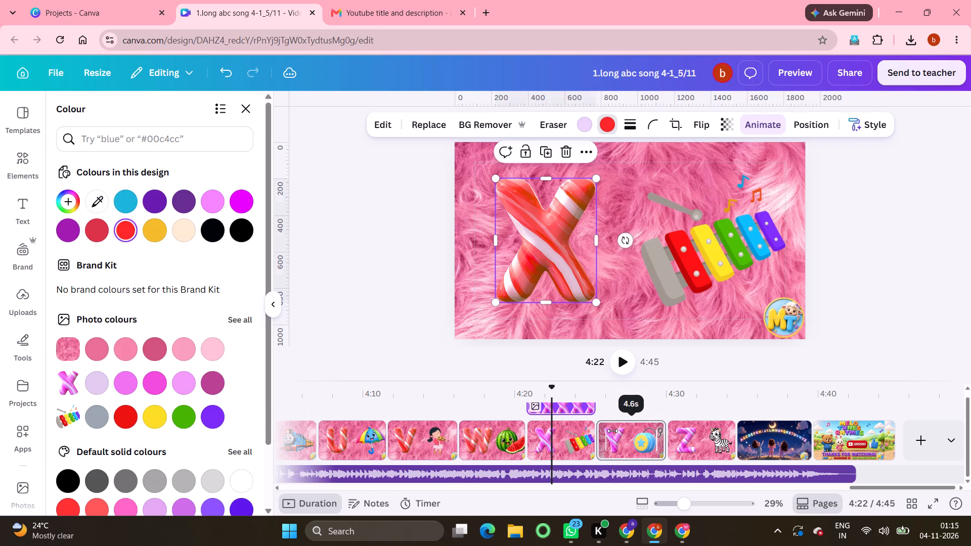
pyautogui.click(566, 238)
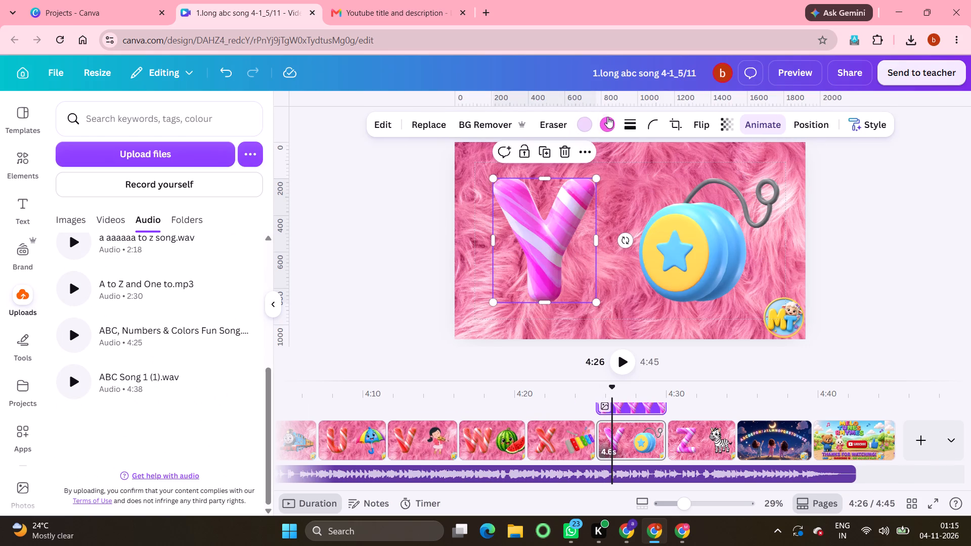
pyautogui.click(608, 118)
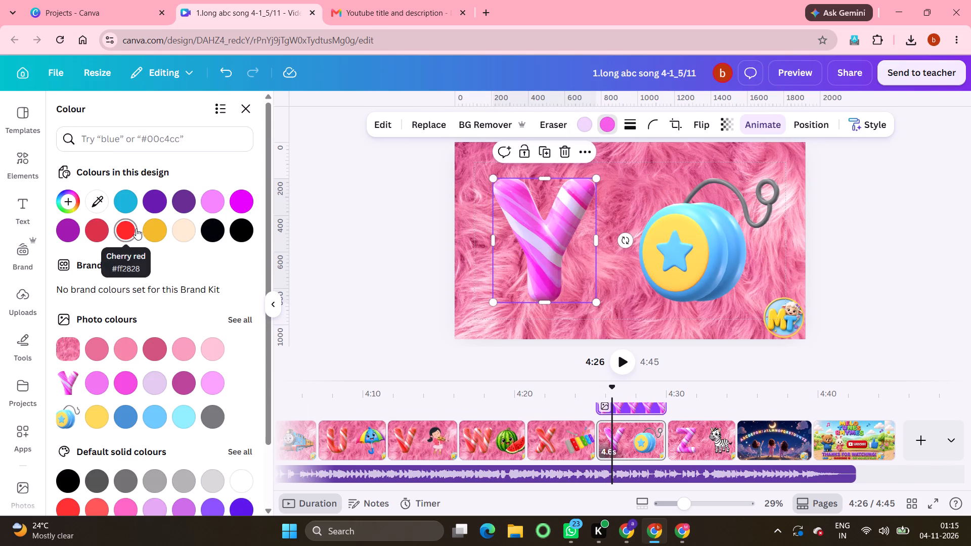
pyautogui.click(122, 231)
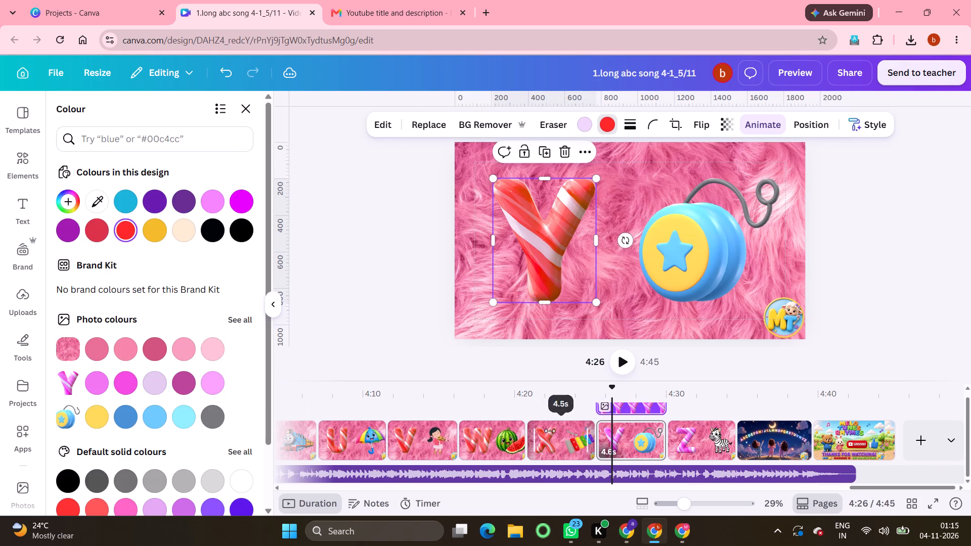
# Recolour the pink stripes of the letter Z on the zebra page cherry red #ff2828.
pyautogui.click(679, 441)
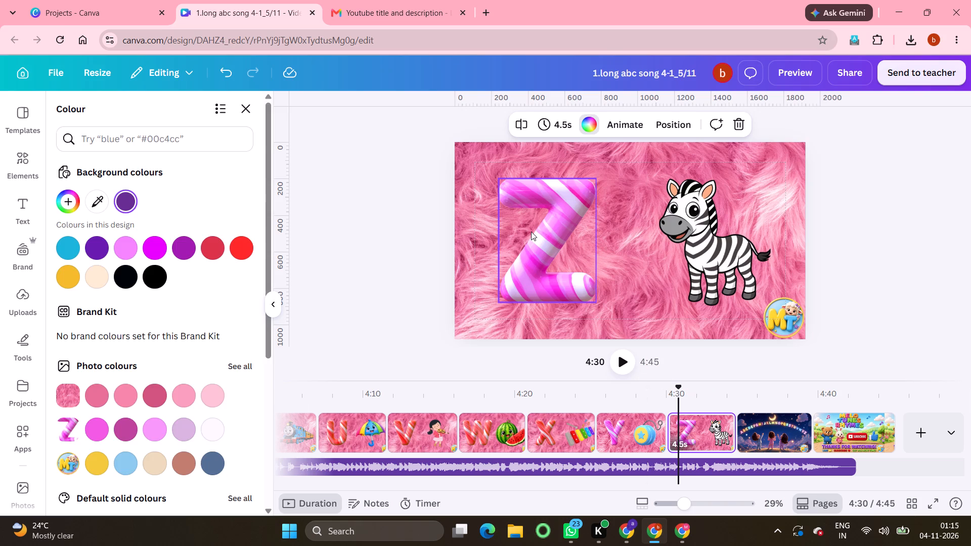
pyautogui.click(531, 232)
pyautogui.click(591, 122)
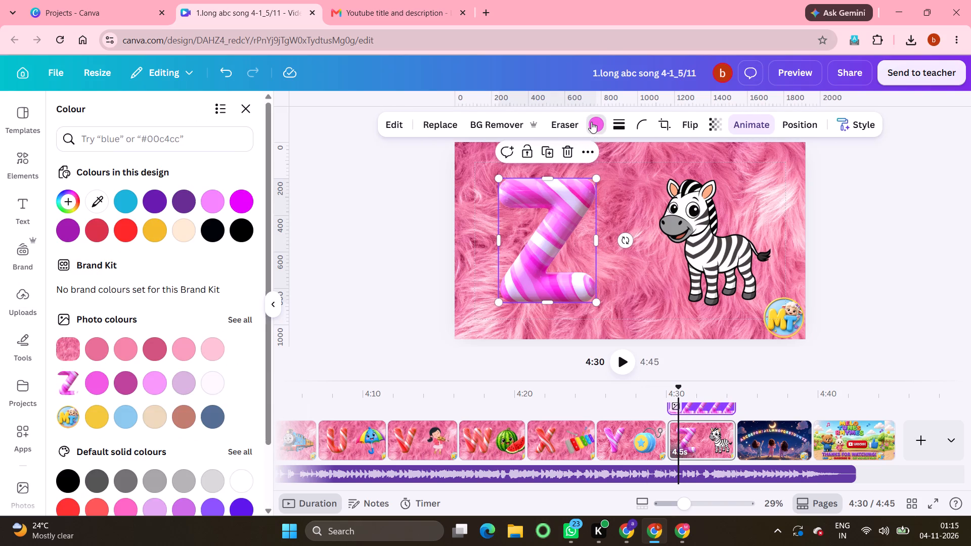
pyautogui.click(126, 228)
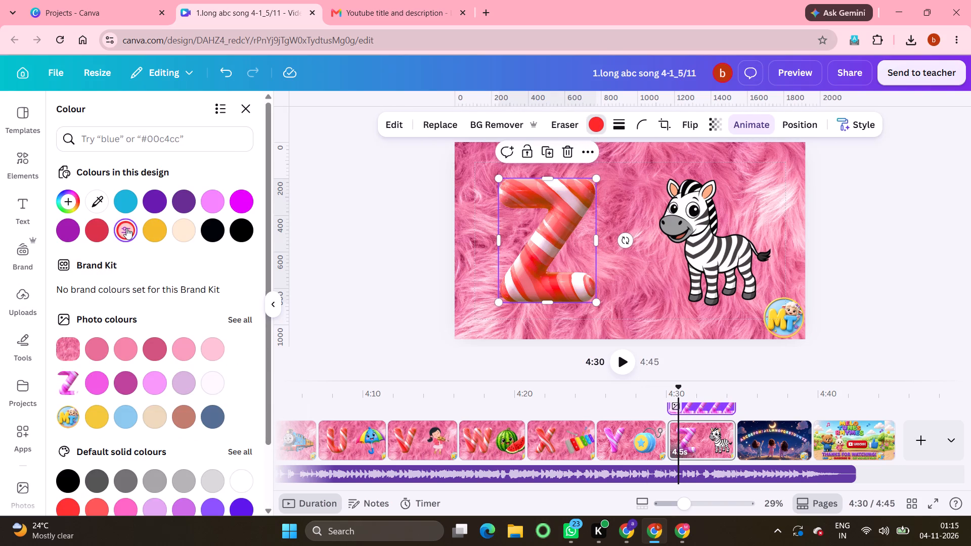
pyautogui.click(545, 290)
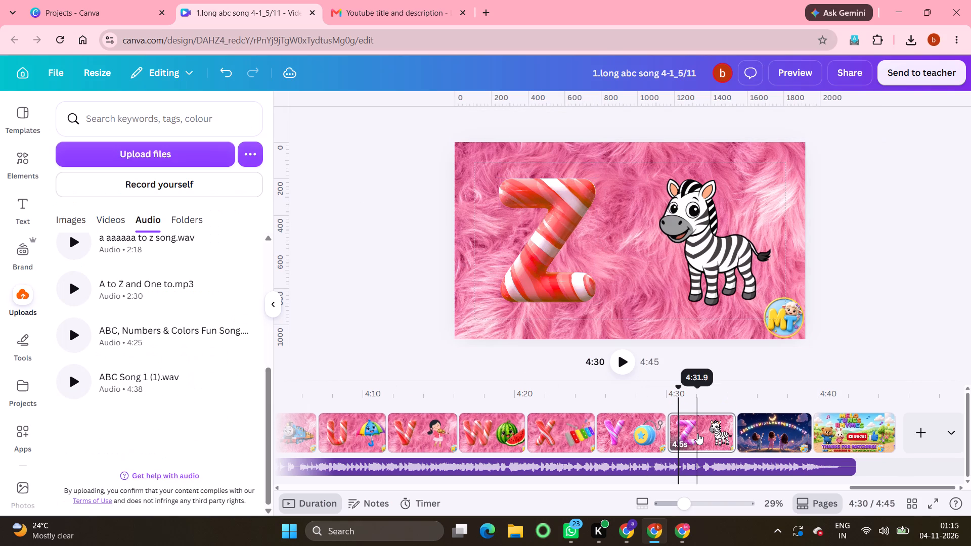
# Check the letter colours on the Y, T, S, R, Q and P pink fur pages by selecting each letter.
pyautogui.click(615, 440)
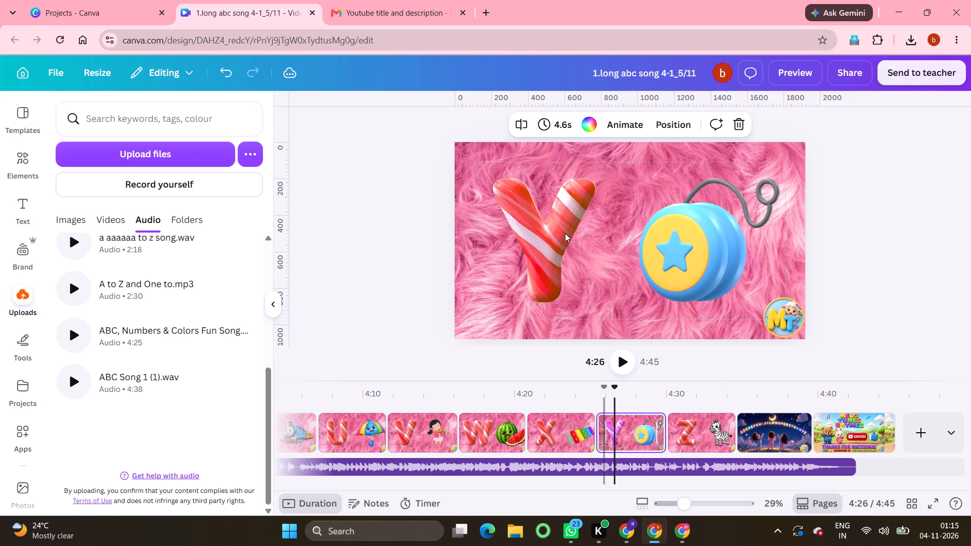
pyautogui.click(562, 224)
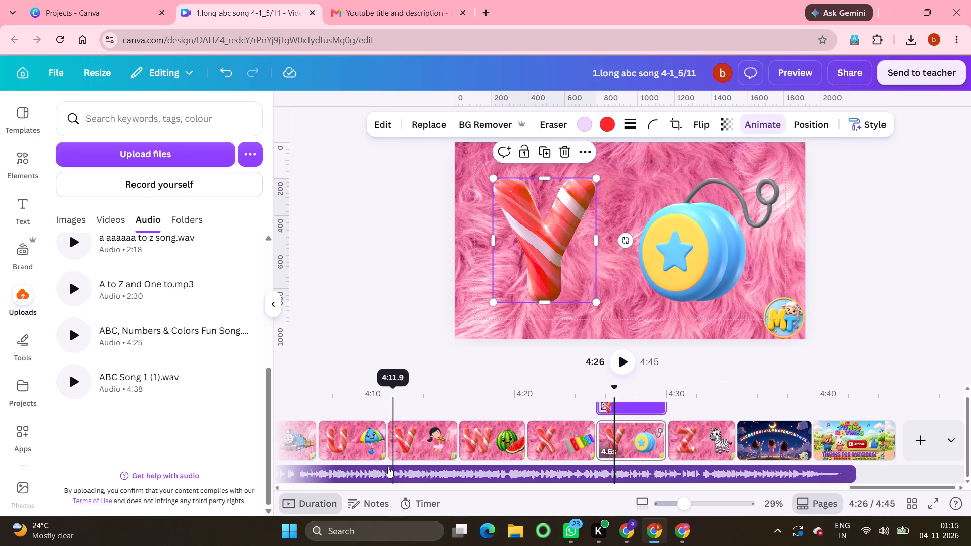
pyautogui.hscroll(3, 382, 467)
pyautogui.click(493, 440)
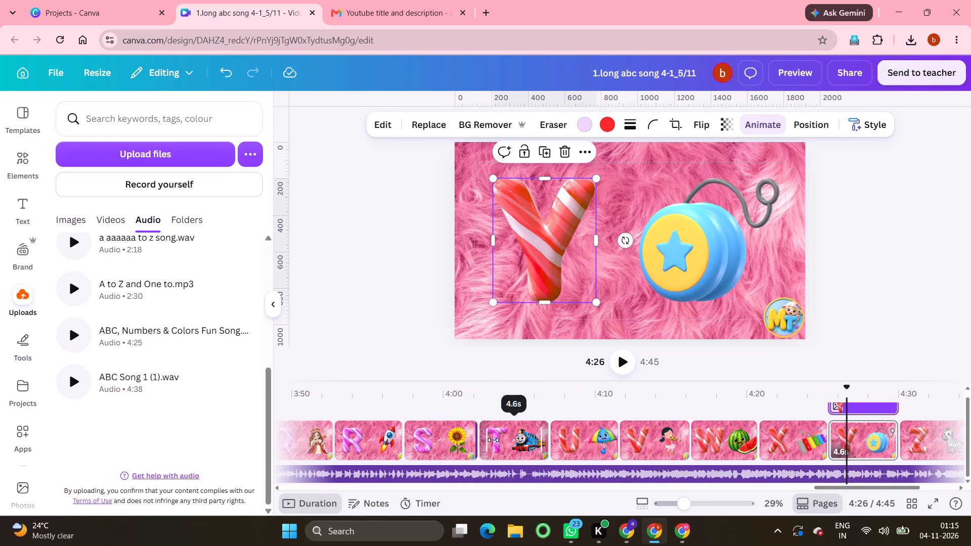
pyautogui.click(513, 255)
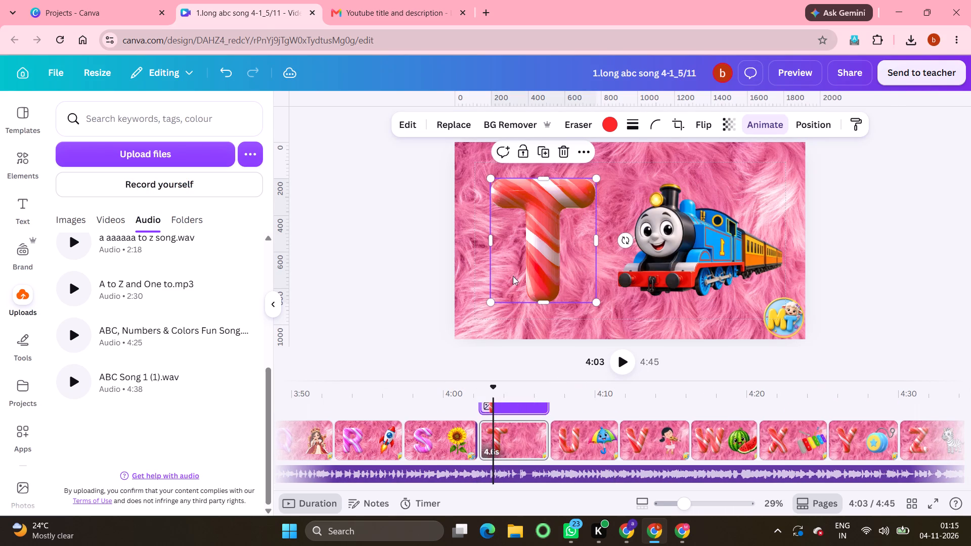
pyautogui.click(416, 439)
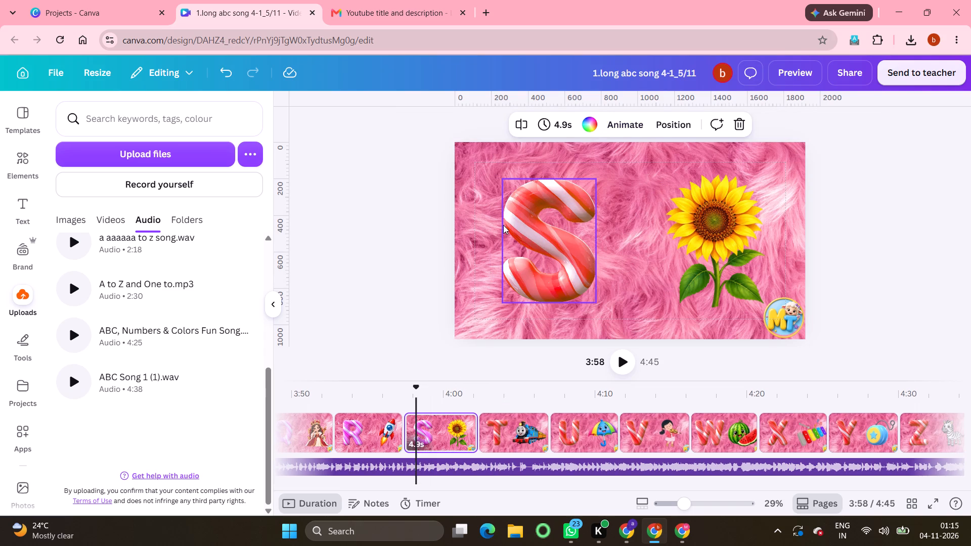
pyautogui.click(503, 225)
pyautogui.click(345, 448)
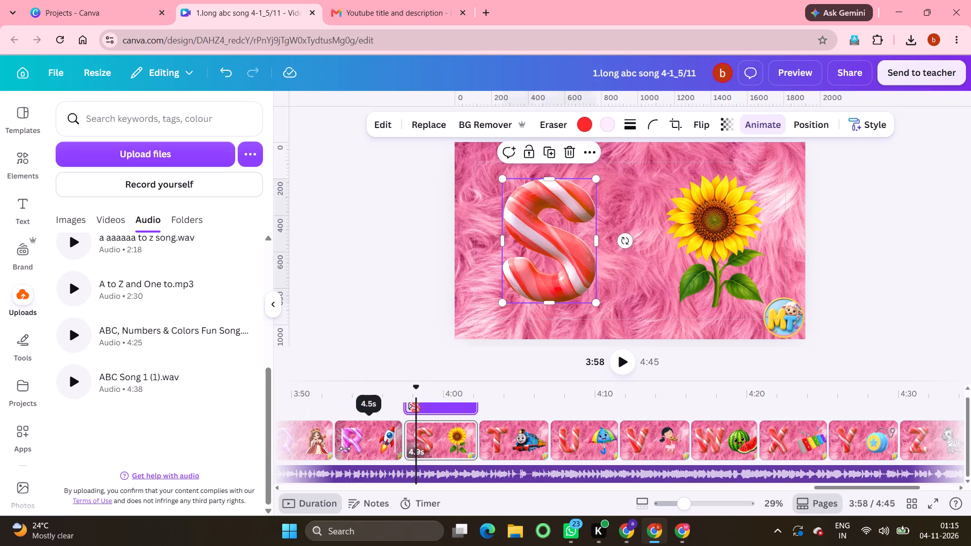
pyautogui.click(482, 226)
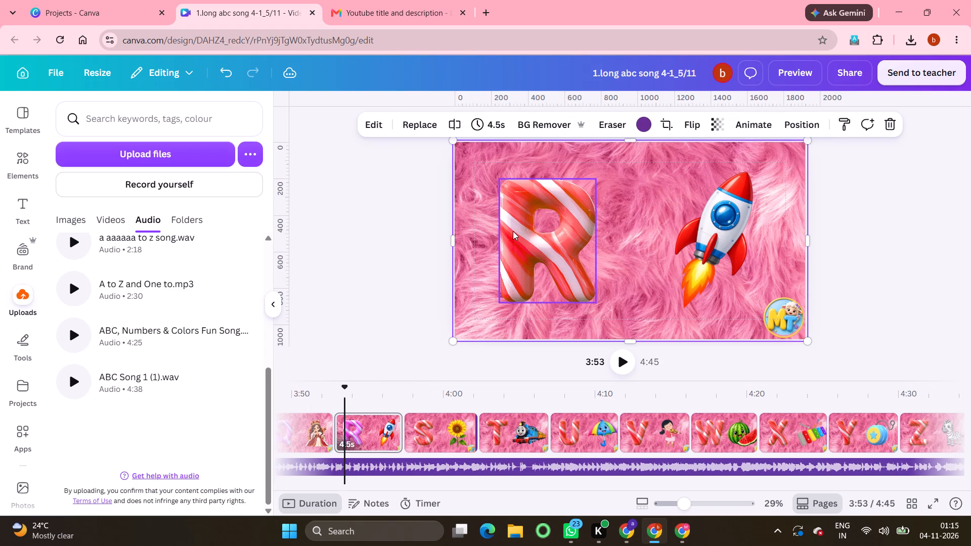
pyautogui.click(513, 231)
pyautogui.hscroll(3, 395, 443)
pyautogui.click(472, 436)
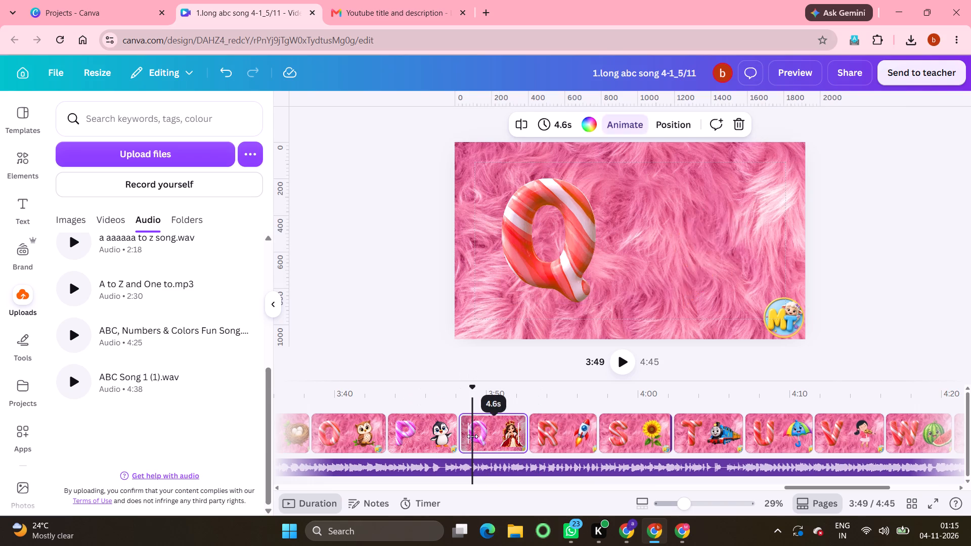
pyautogui.click(549, 255)
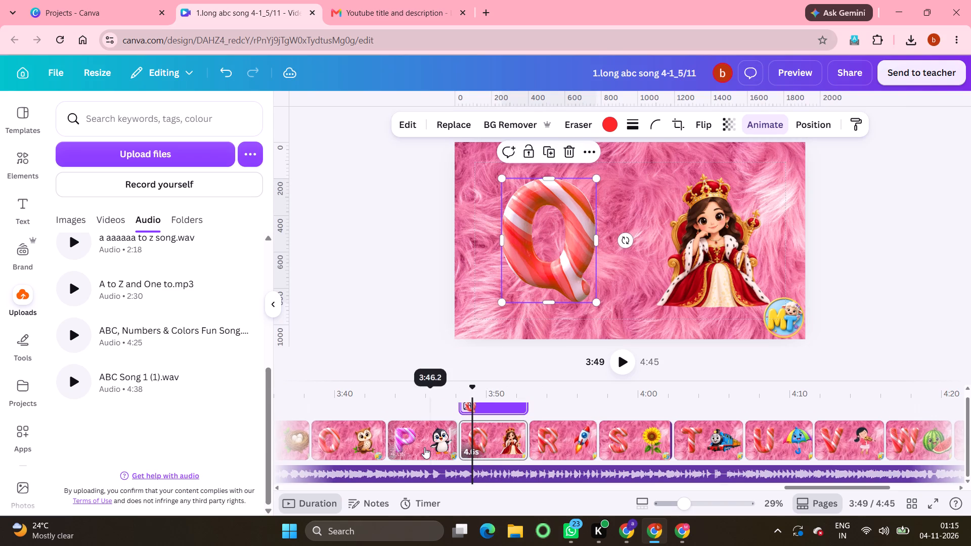
pyautogui.click(406, 435)
pyautogui.click(532, 262)
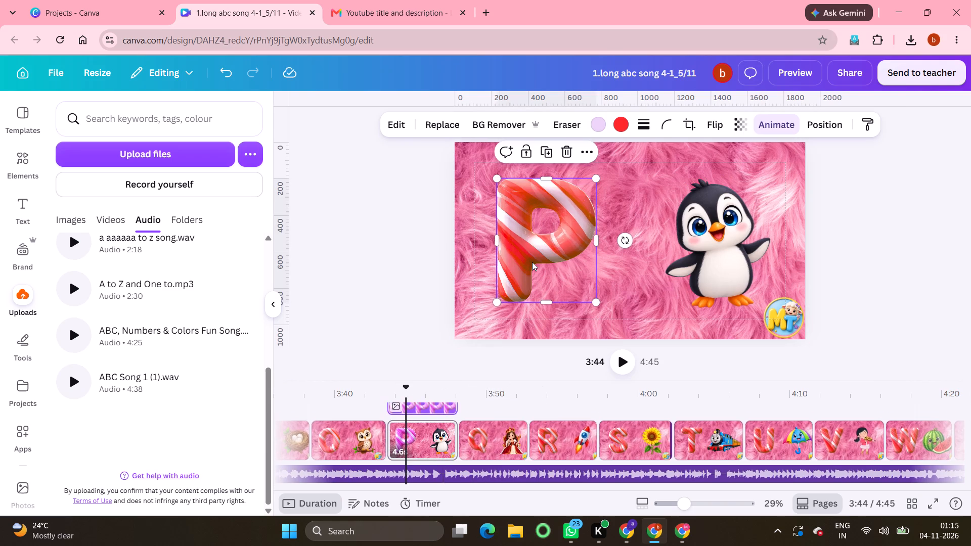
# Go back to the moonlit ABCD page at about 35 seconds in the timeline and open it.
pyautogui.hscroll(9, 442, 439)
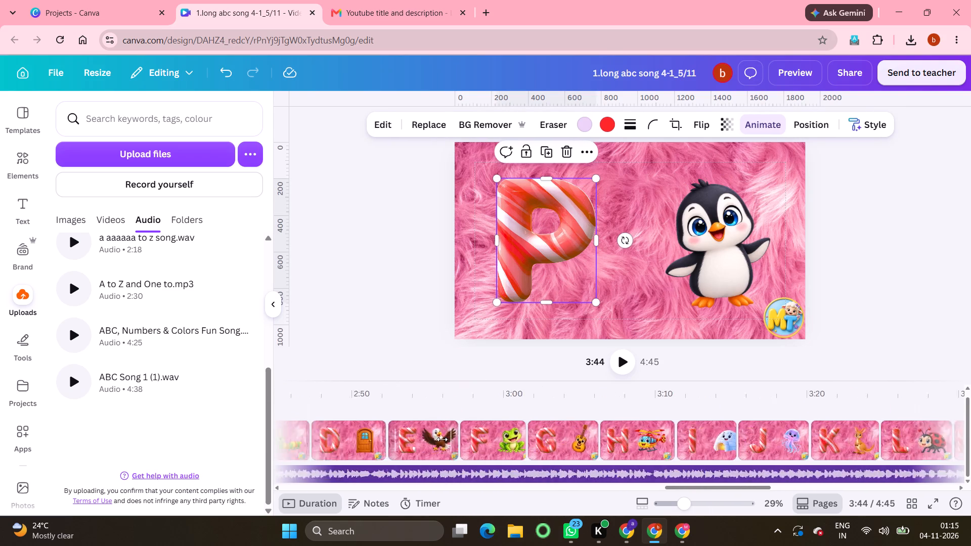
pyautogui.hscroll(4, 442, 439)
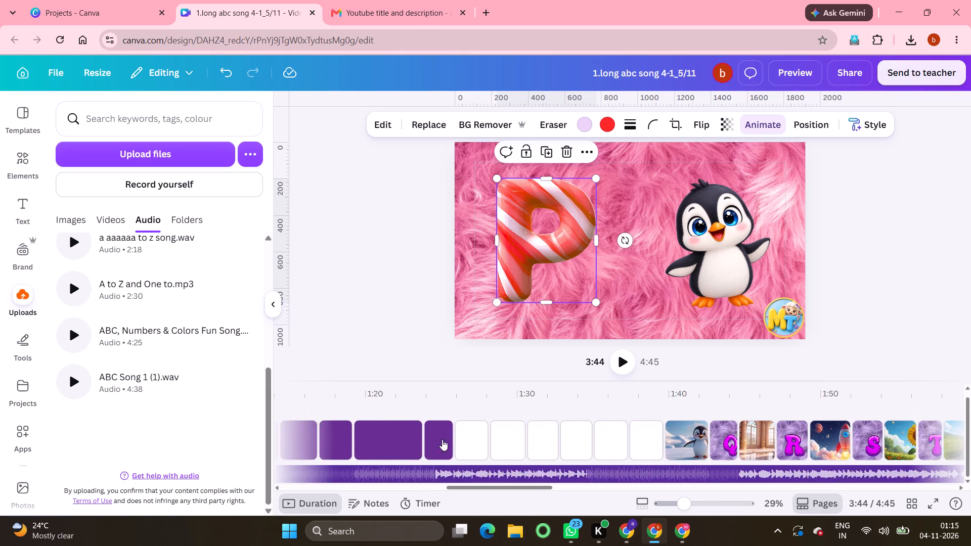
pyautogui.hscroll(7, 442, 439)
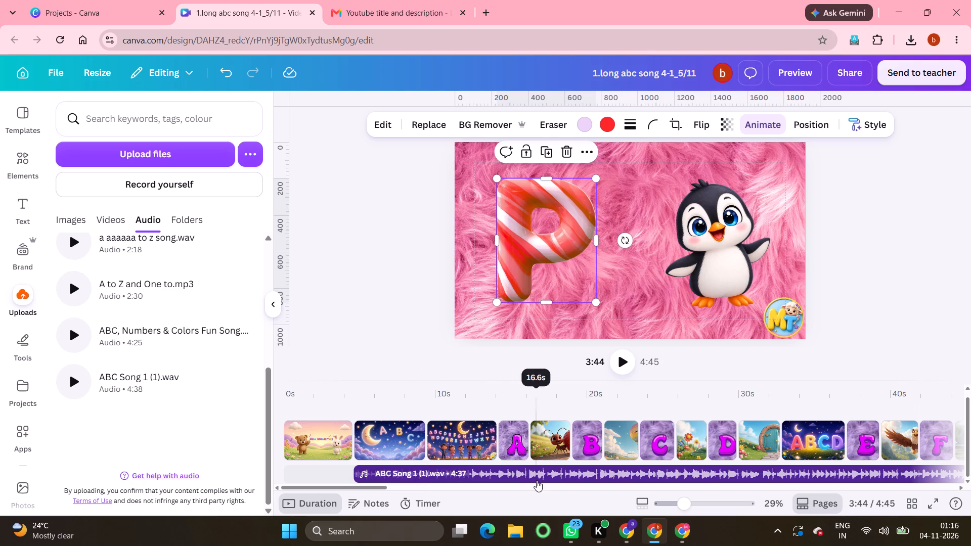
pyautogui.hscroll(-4, 846, 447)
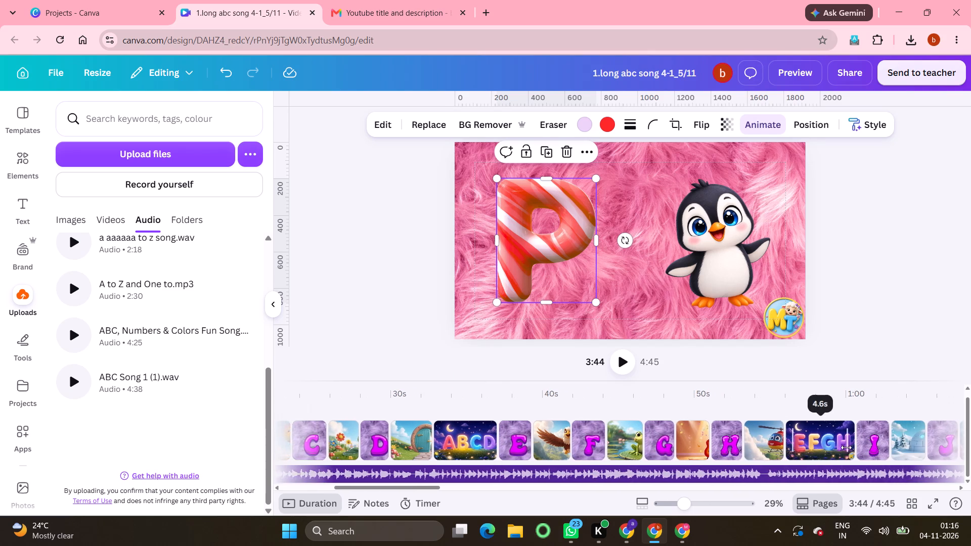
pyautogui.click(459, 441)
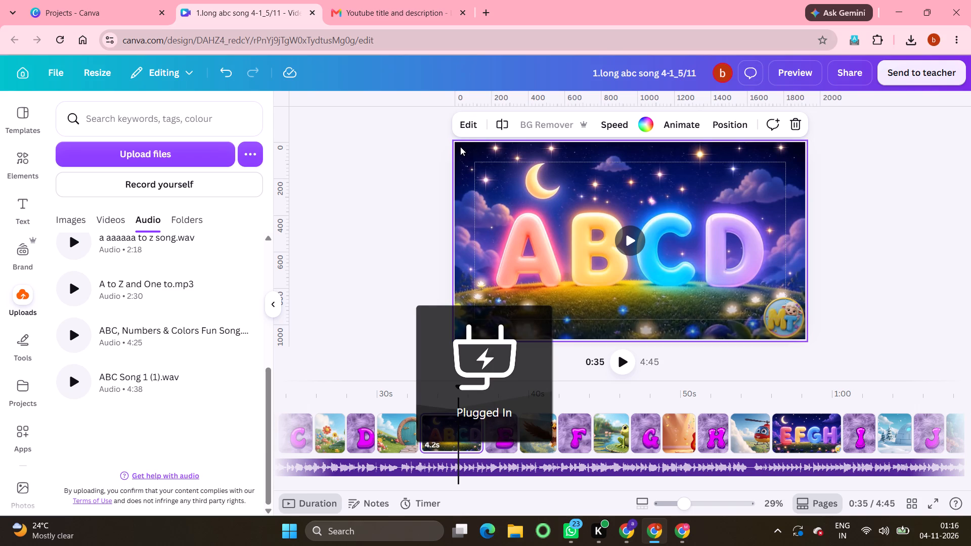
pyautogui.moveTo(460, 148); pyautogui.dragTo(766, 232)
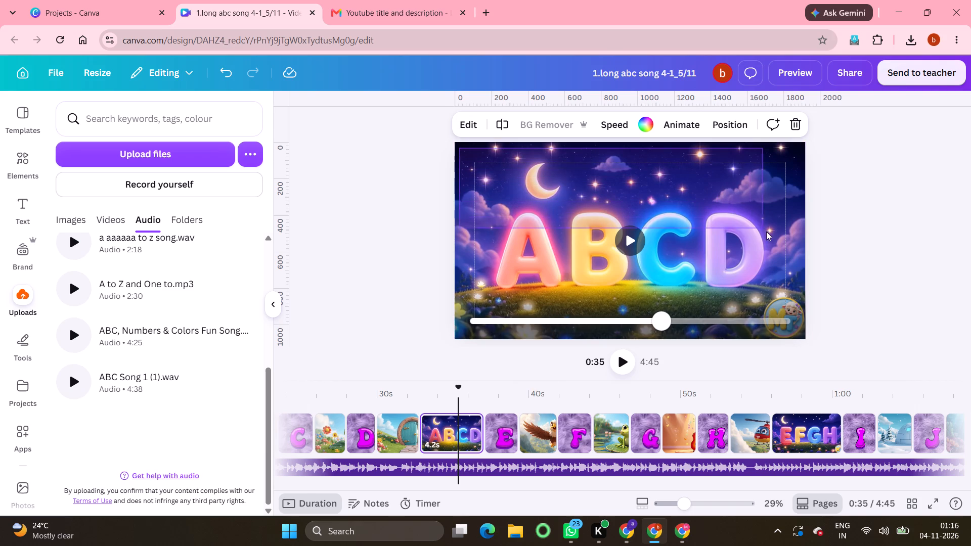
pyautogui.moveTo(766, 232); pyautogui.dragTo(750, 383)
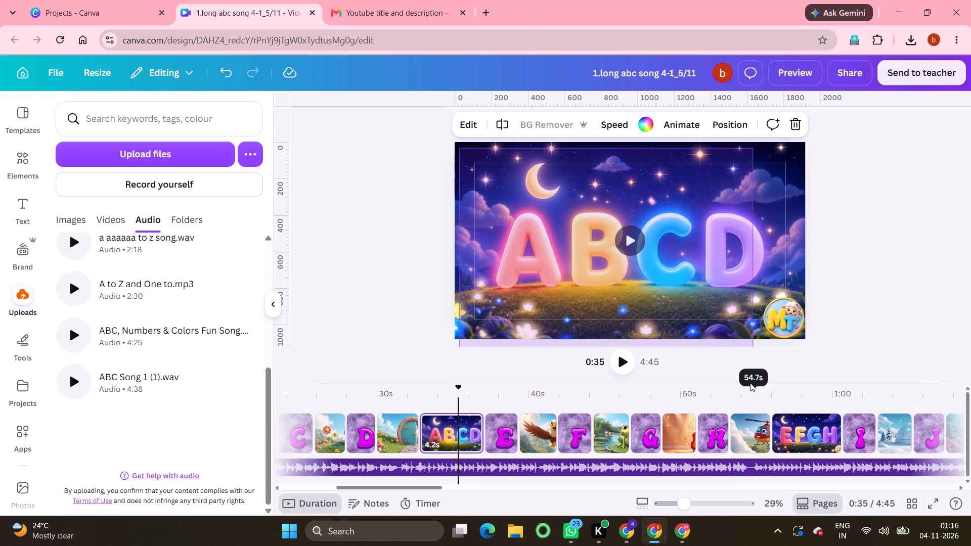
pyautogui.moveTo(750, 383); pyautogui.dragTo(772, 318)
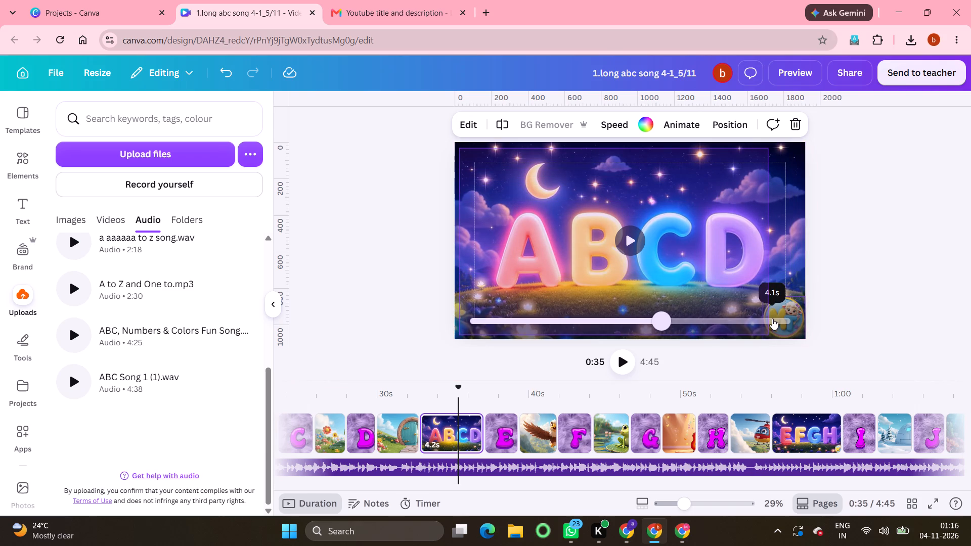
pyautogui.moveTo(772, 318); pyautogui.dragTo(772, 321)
# Capture a screenshot of the moonlit ABCD scene, covering the moon and all four letters.
pyautogui.press('shift+super+s')
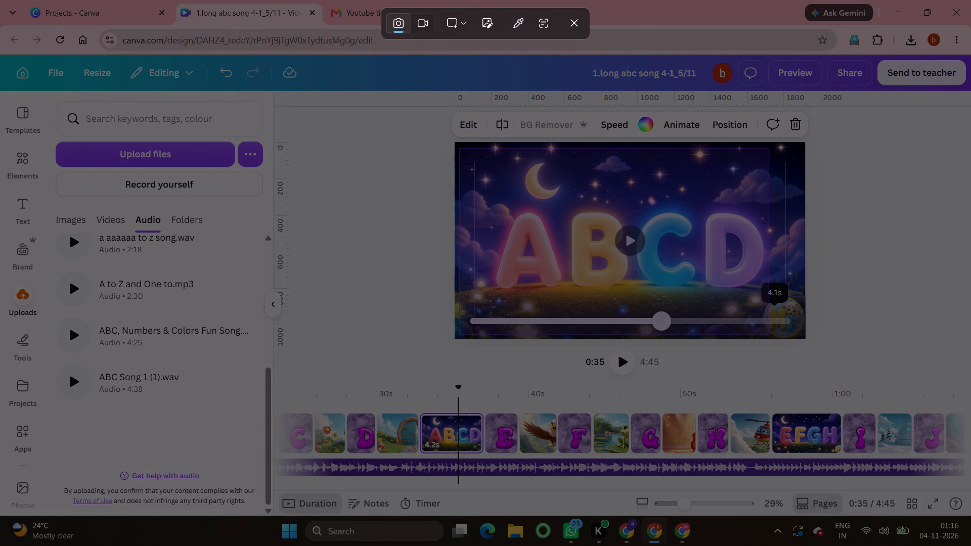
pyautogui.moveTo(460, 150); pyautogui.dragTo(677, 271)
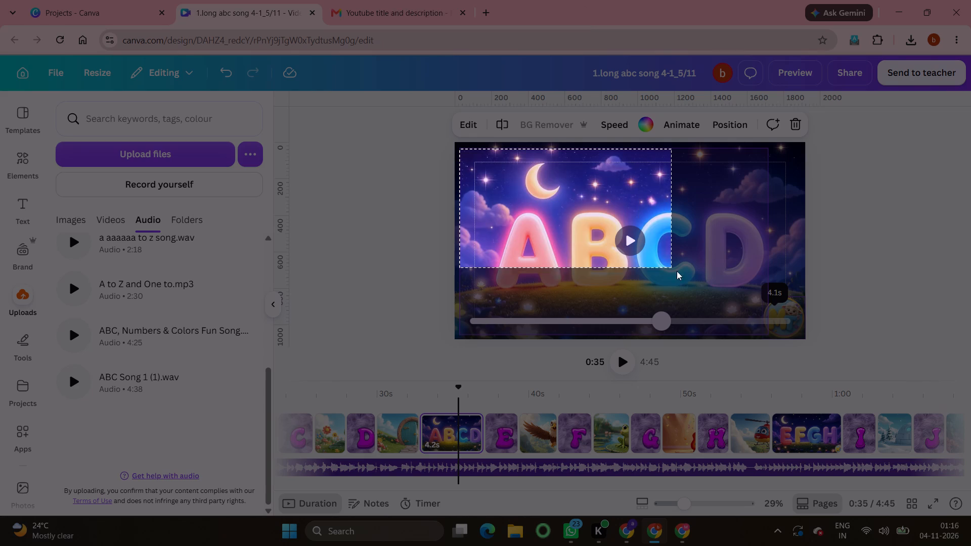
pyautogui.moveTo(677, 271); pyautogui.dragTo(773, 324)
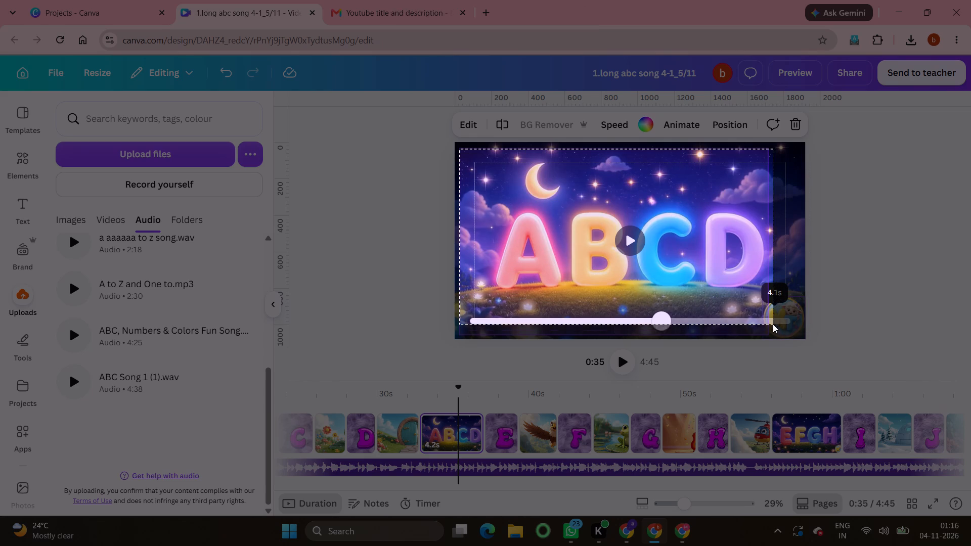
pyautogui.moveTo(773, 324); pyautogui.dragTo(767, 325)
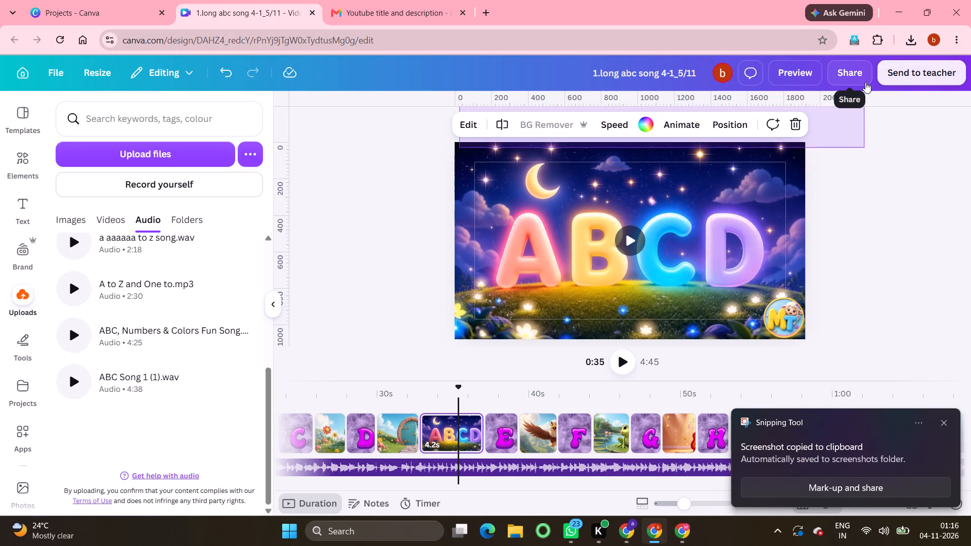
pyautogui.click(885, 260)
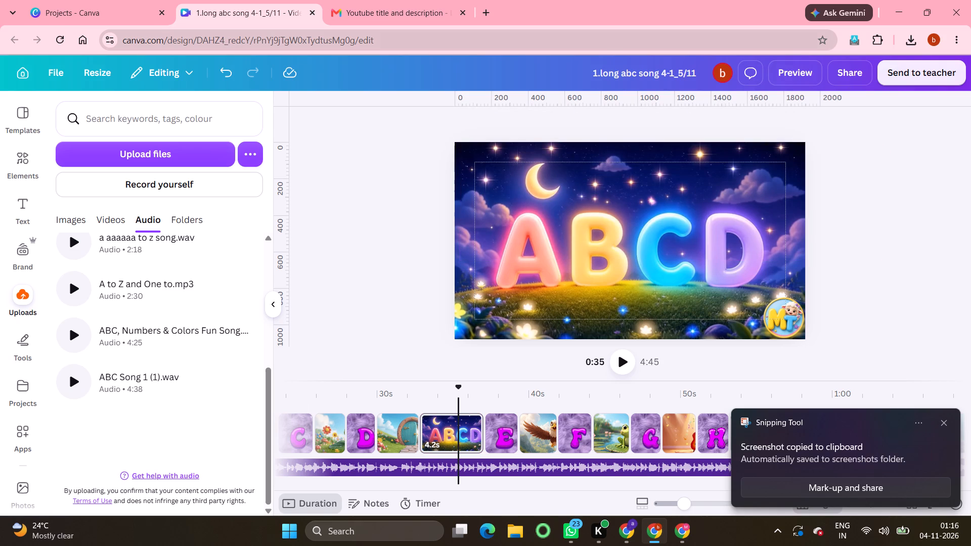
# Open the design's download settings for an MP4 video of all pages and try to choose 4K quality.
pyautogui.click(845, 74)
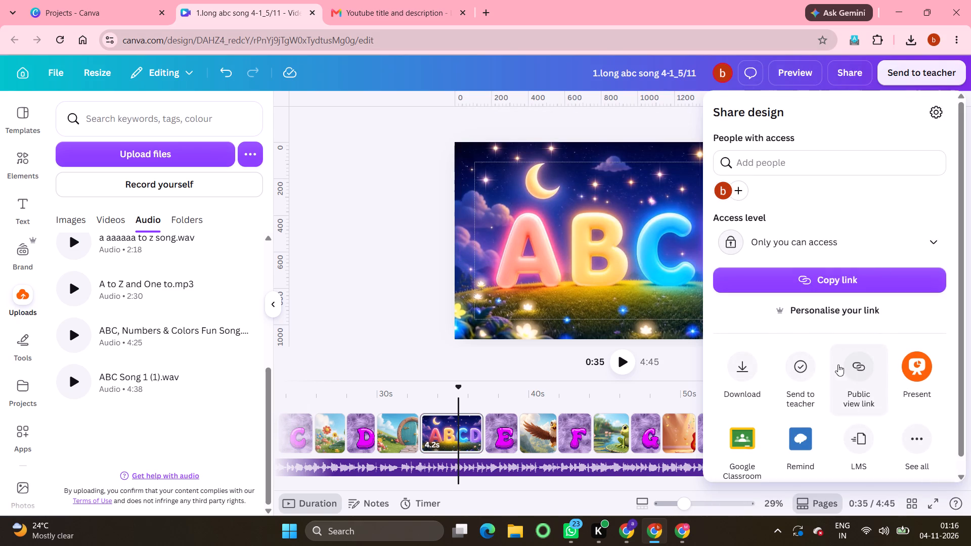
pyautogui.click(740, 369)
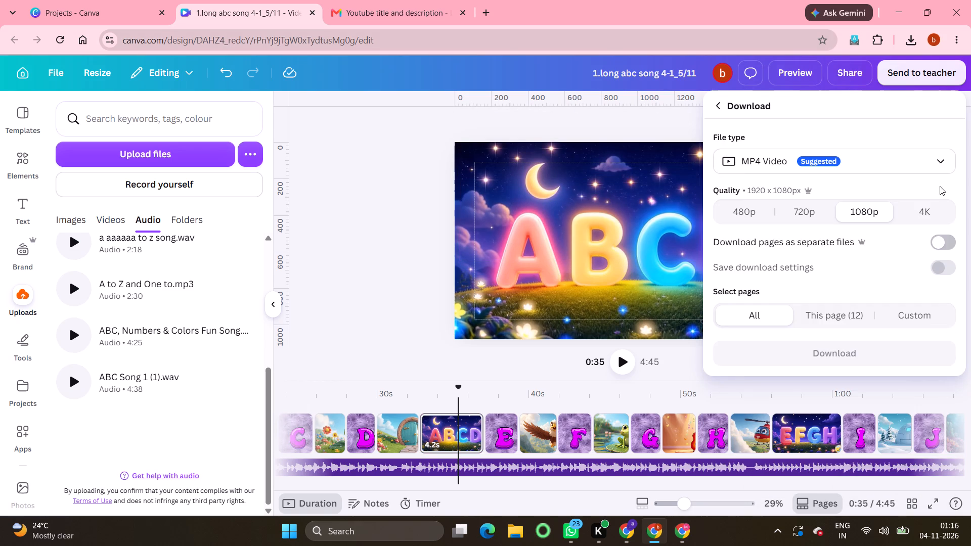
pyautogui.click(932, 207)
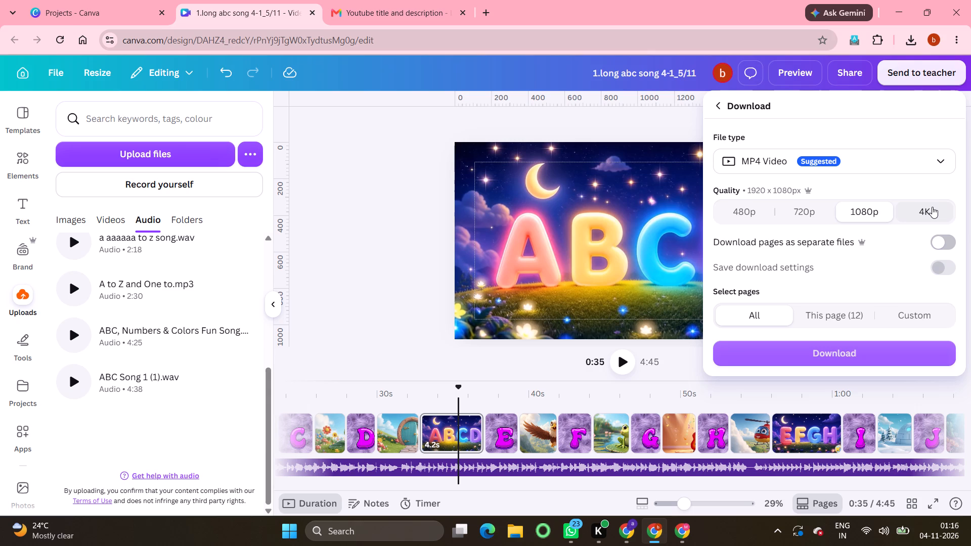
pyautogui.click(631, 526)
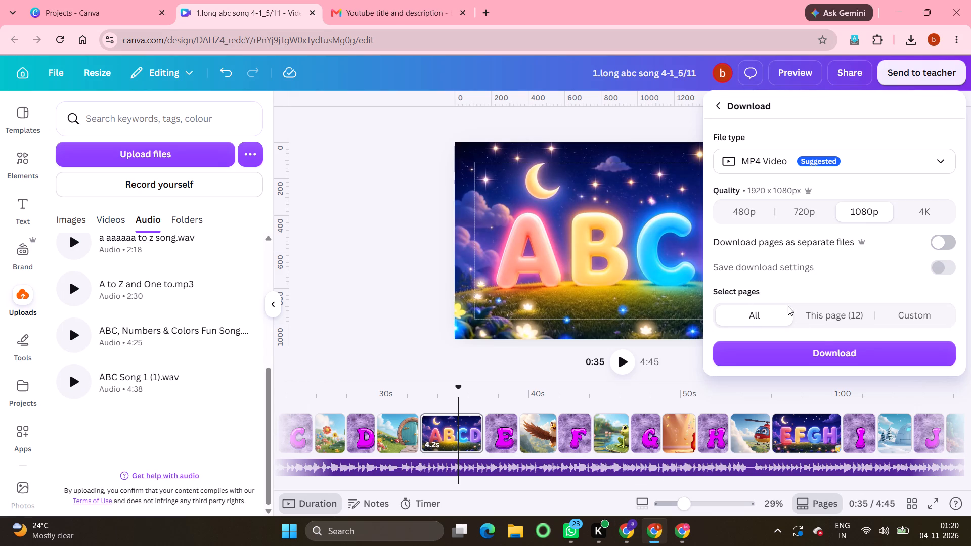
pyautogui.click(912, 212)
pyautogui.click(826, 353)
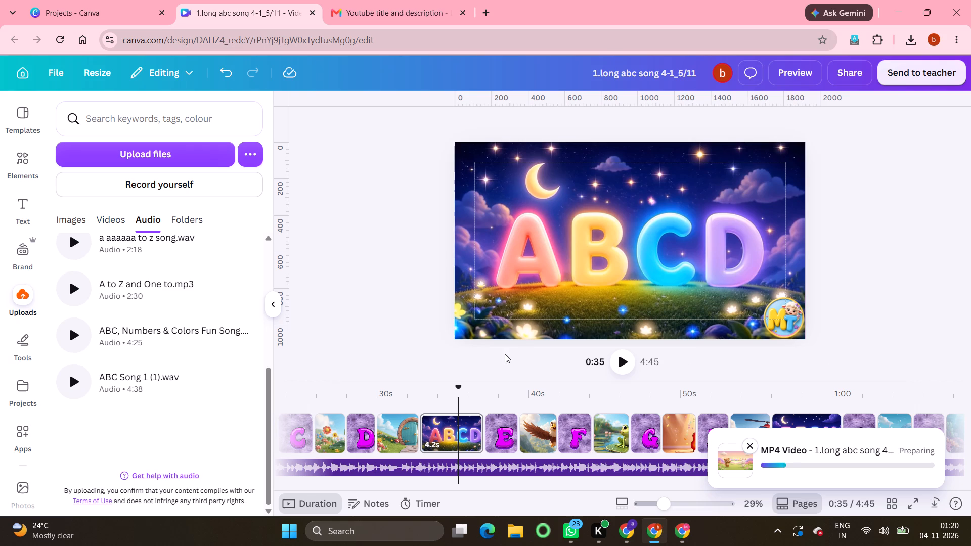
pyautogui.hscroll(3, 388, 428)
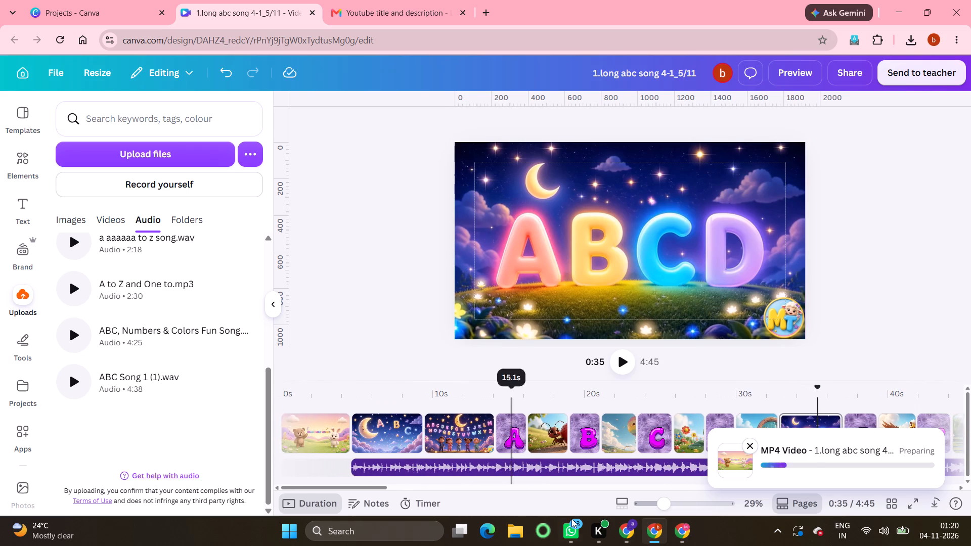